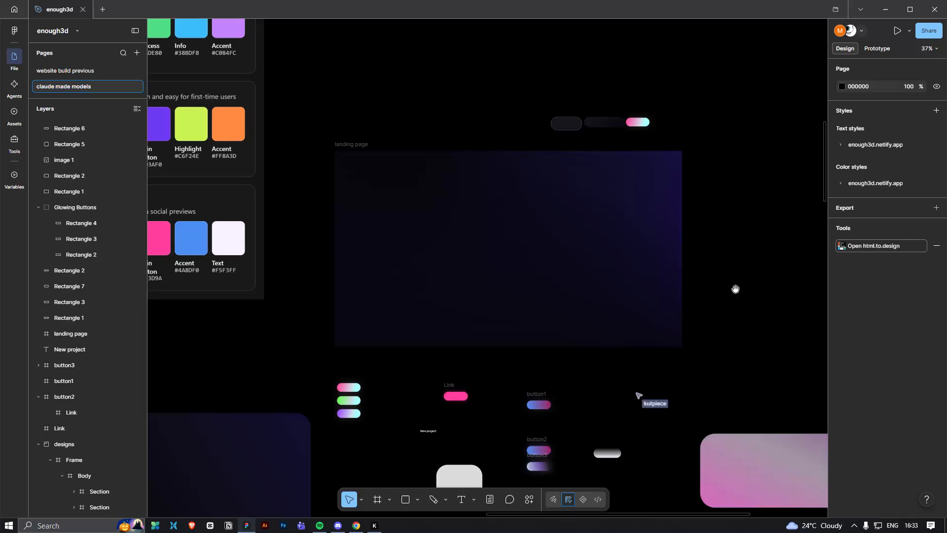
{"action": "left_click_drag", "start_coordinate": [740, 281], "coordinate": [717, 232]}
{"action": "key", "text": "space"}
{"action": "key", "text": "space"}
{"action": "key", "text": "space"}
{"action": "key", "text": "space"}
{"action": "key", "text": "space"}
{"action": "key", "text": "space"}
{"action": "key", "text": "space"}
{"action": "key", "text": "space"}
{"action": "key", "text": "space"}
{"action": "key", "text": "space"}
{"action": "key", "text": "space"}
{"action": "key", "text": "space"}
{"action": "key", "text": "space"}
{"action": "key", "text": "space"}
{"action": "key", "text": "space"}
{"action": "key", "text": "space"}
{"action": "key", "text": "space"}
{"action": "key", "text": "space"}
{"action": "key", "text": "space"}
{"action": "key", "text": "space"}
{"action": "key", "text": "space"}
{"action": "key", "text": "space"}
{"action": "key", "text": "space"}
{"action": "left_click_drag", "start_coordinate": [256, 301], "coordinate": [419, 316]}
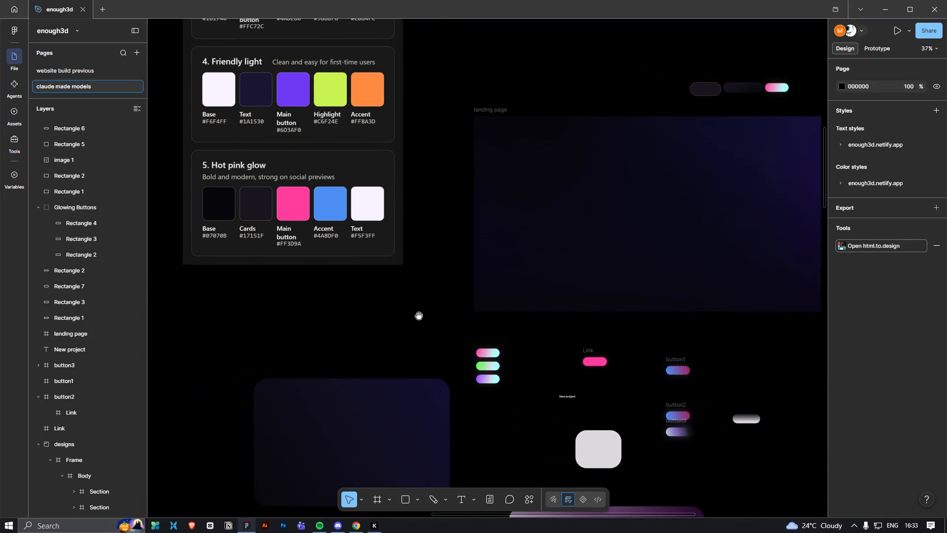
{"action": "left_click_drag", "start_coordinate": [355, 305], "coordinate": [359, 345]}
Switch to Chrome and try to start a search on the Pinterest home page.
{"action": "left_click", "coordinate": [360, 523]}
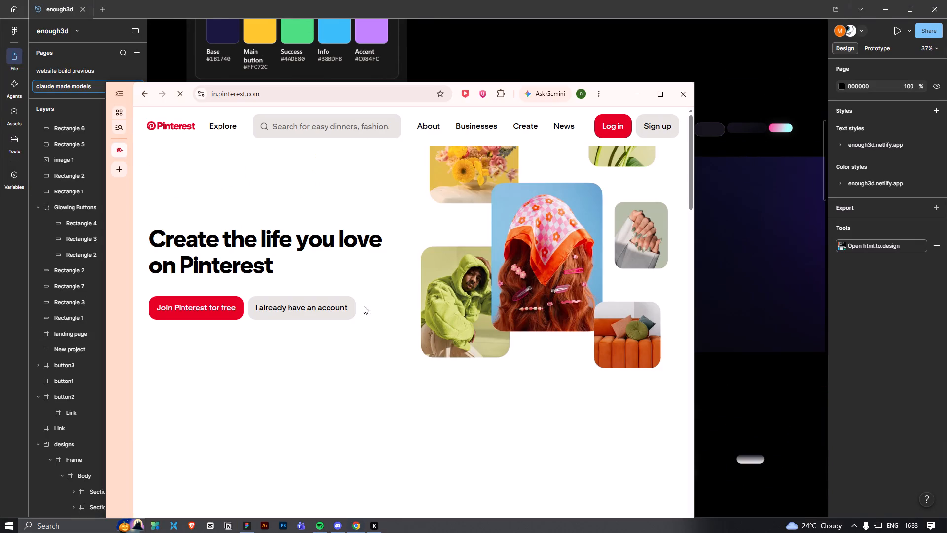
{"action": "scroll", "coordinate": [381, 275], "scroll_direction": "down", "scroll_amount": 1}
{"action": "left_click", "coordinate": [294, 124]}
{"action": "left_click", "coordinate": [294, 124]}
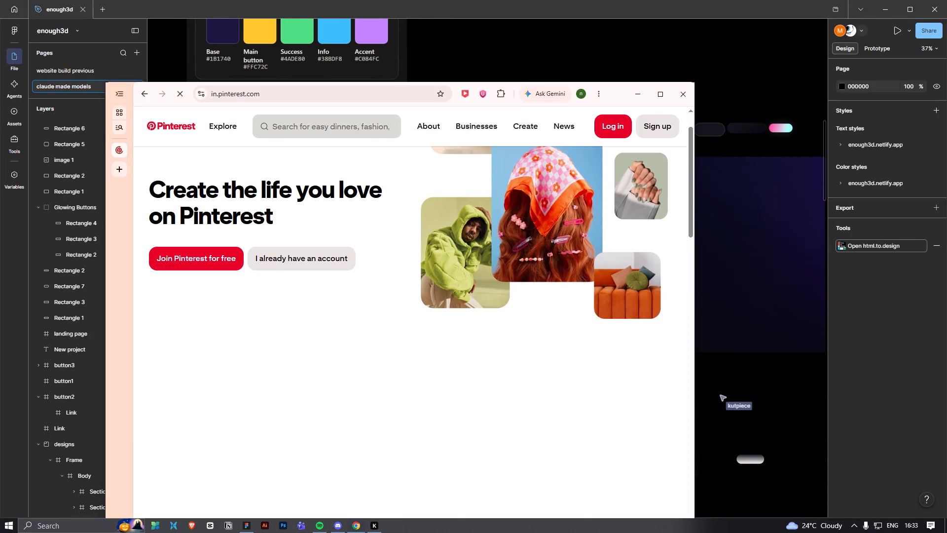
{"action": "left_click", "coordinate": [335, 130]}
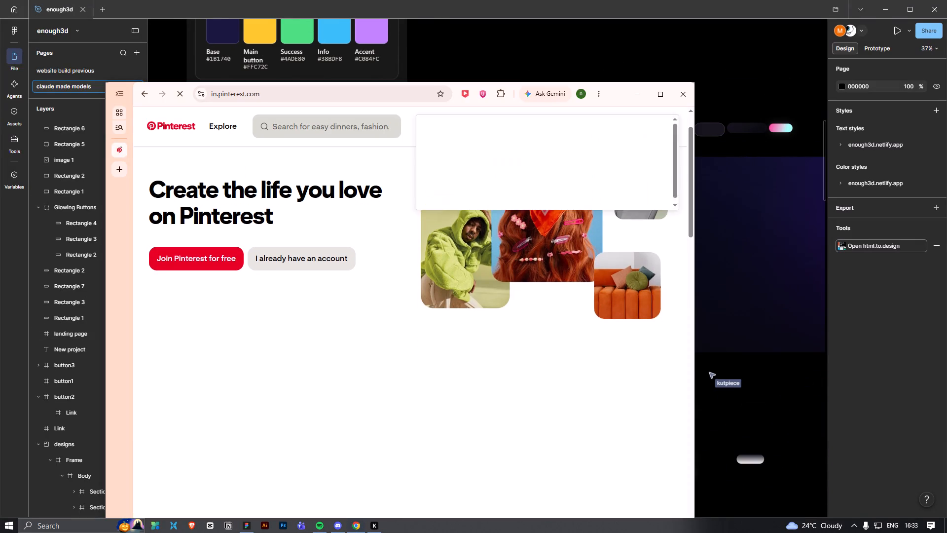
{"action": "left_click", "coordinate": [320, 124]}
{"action": "left_click", "coordinate": [350, 127]}
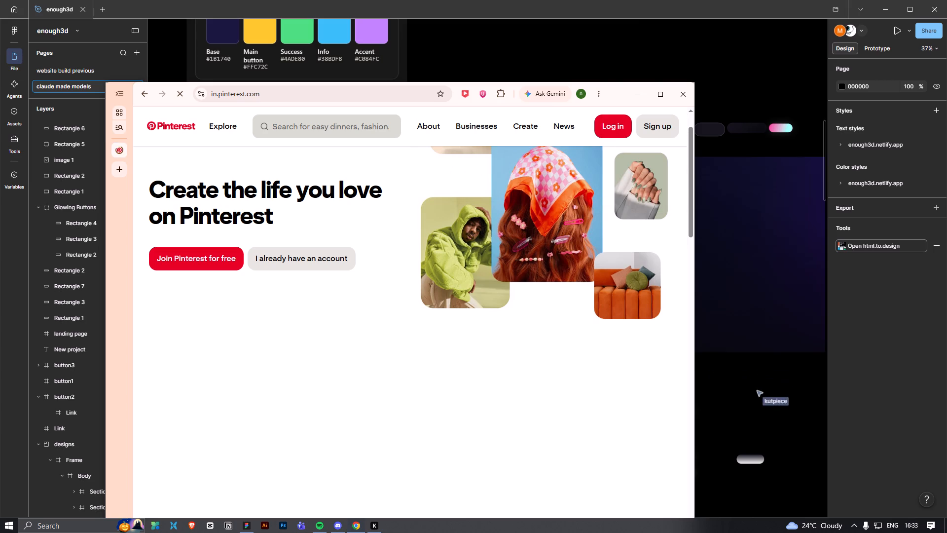
{"action": "left_click", "coordinate": [276, 120]}
{"action": "left_click", "coordinate": [291, 127]}
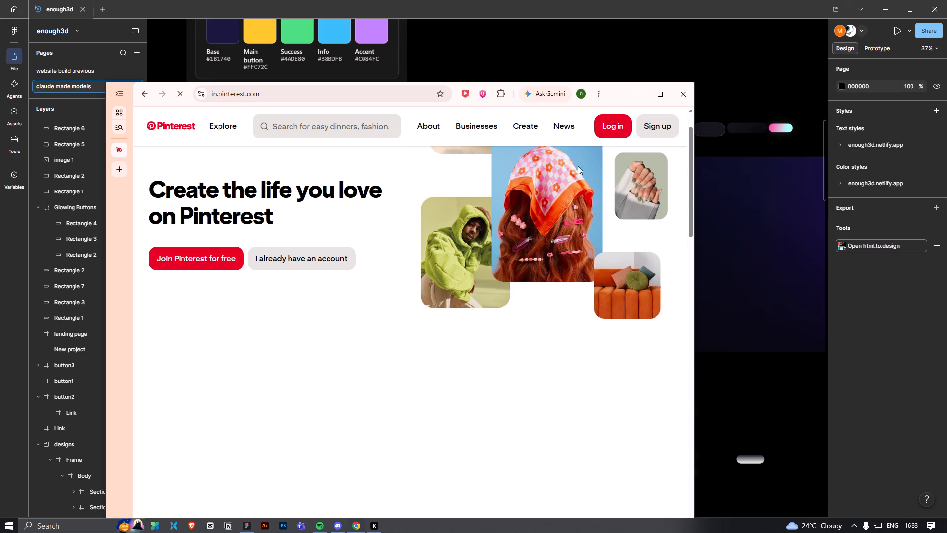
{"action": "left_click", "coordinate": [711, 93]}
{"action": "left_click", "coordinate": [356, 532]}
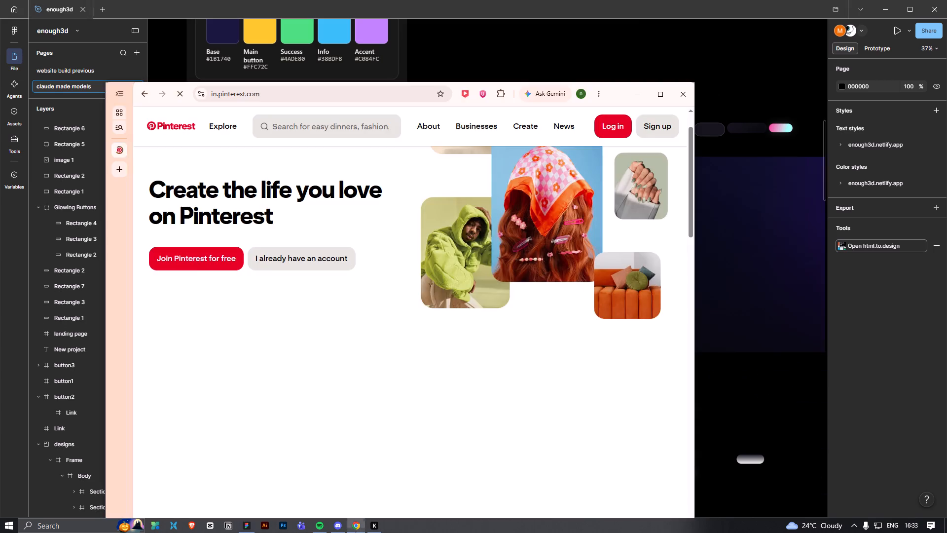
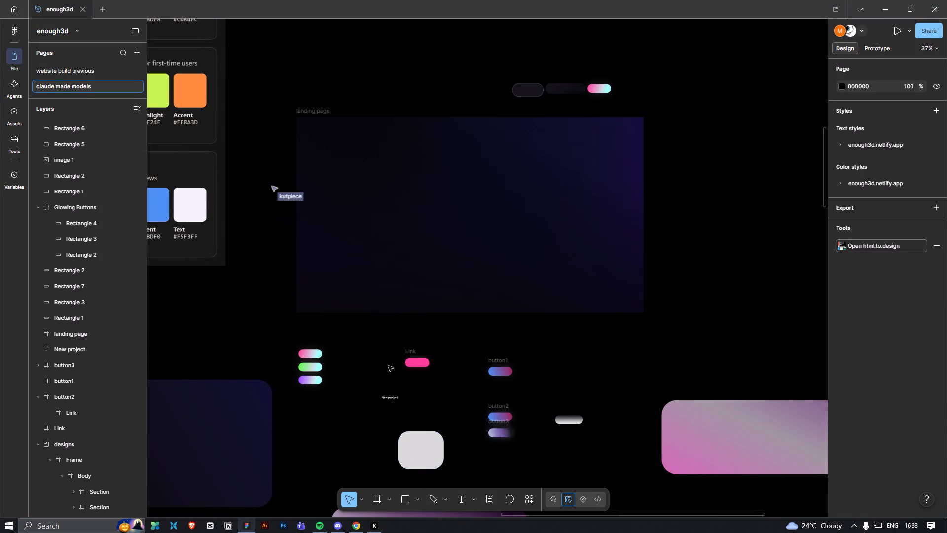
Duplicate the pink-to-cyan gradient pill above the landing page frame into the frame's upper-right area, at about X 1610, Y 51.
{"action": "left_click", "coordinate": [310, 353]}
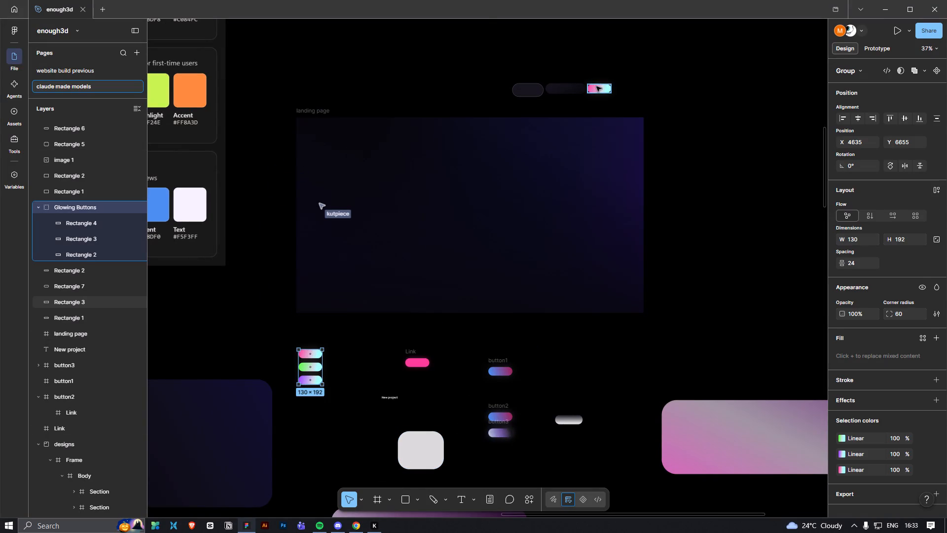
{"action": "left_click", "coordinate": [596, 86]}
{"action": "left_click_drag", "start_coordinate": [598, 88], "coordinate": [594, 131], "text": "alt+shift"}
Stretch the pill copy to about 1684 px wide and centre it horizontally in the landing page frame at about Y 35.
{"action": "left_click_drag", "start_coordinate": [585, 131], "coordinate": [493, 136], "text": "shift"}
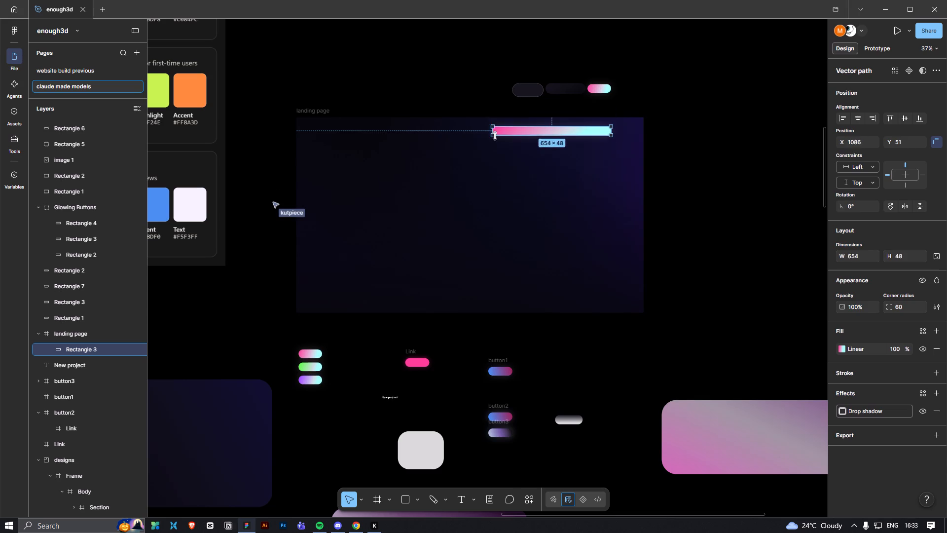
{"action": "key", "text": "ctrl+z"}
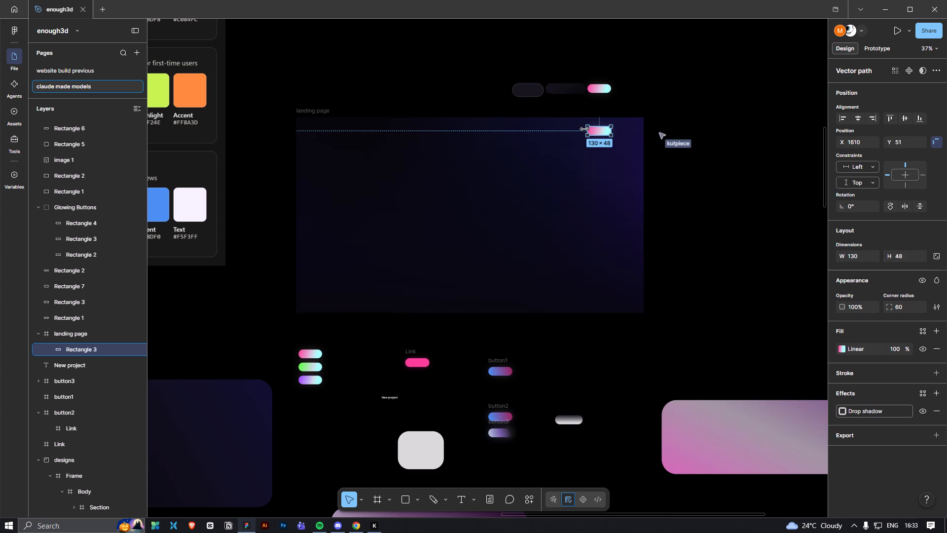
{"action": "left_click_drag", "start_coordinate": [584, 130], "coordinate": [307, 150]}
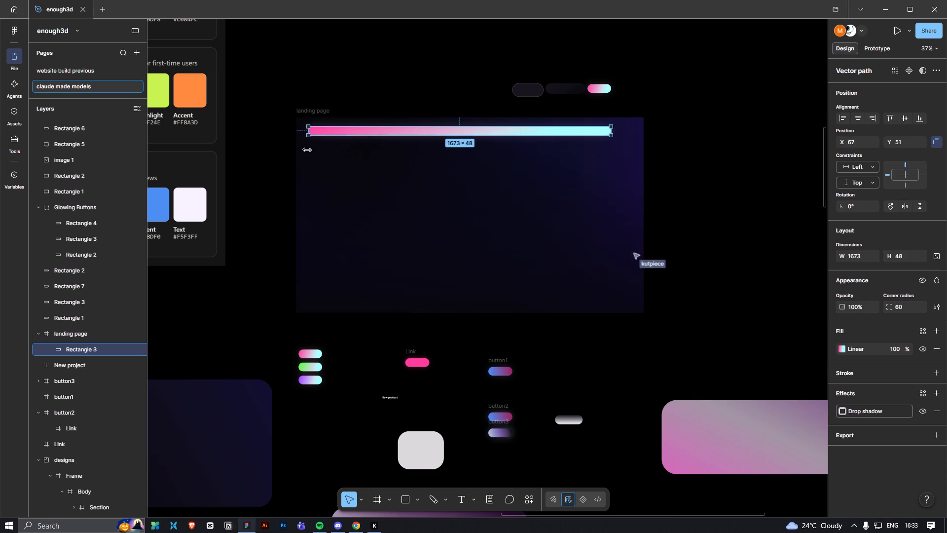
{"action": "left_click_drag", "start_coordinate": [307, 150], "coordinate": [306, 151]}
{"action": "left_click_drag", "start_coordinate": [449, 130], "coordinate": [450, 130]}
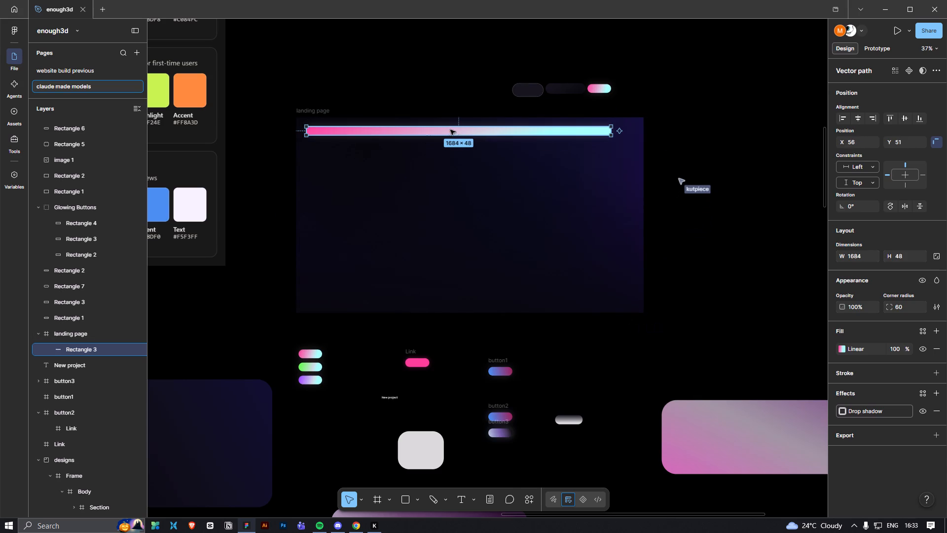
{"action": "left_click_drag", "start_coordinate": [450, 130], "coordinate": [460, 127]}
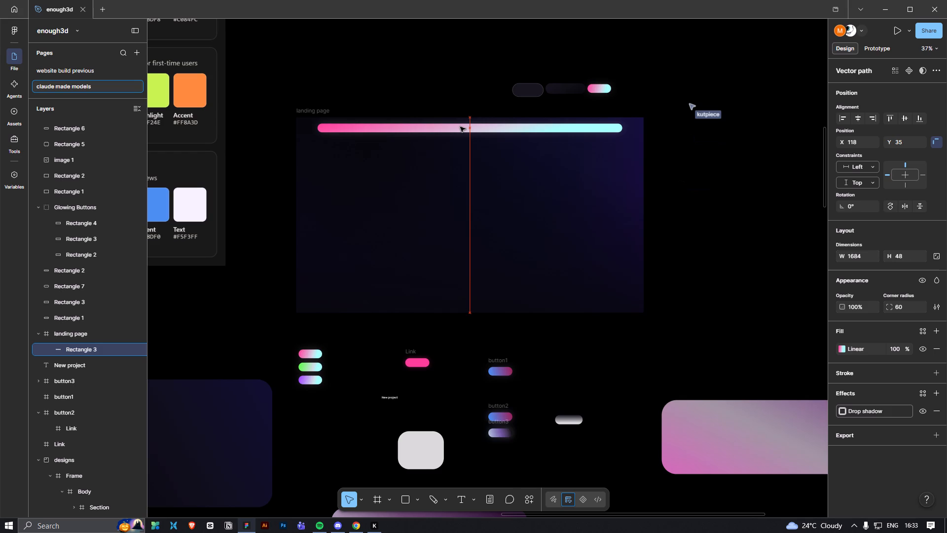
{"action": "left_click_drag", "start_coordinate": [460, 127], "coordinate": [456, 127]}
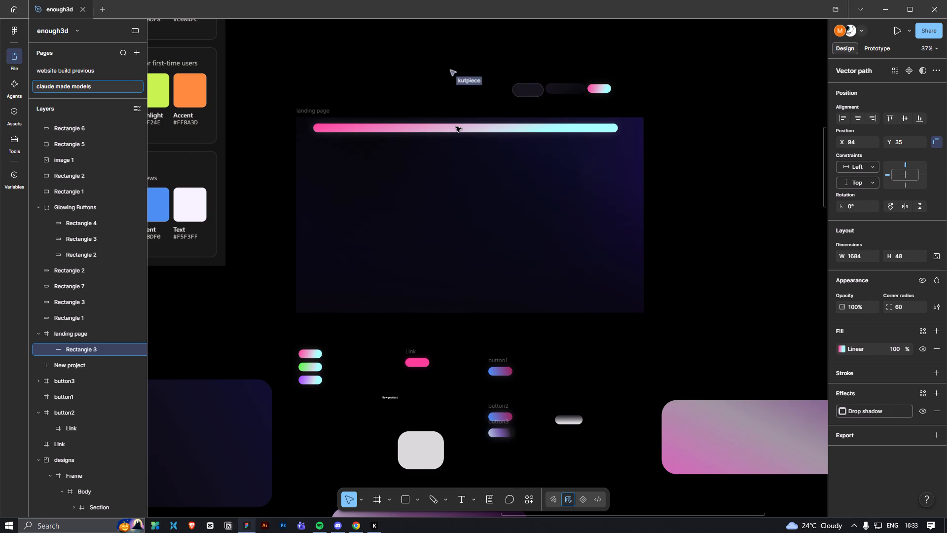
{"action": "left_click_drag", "start_coordinate": [456, 127], "coordinate": [459, 127]}
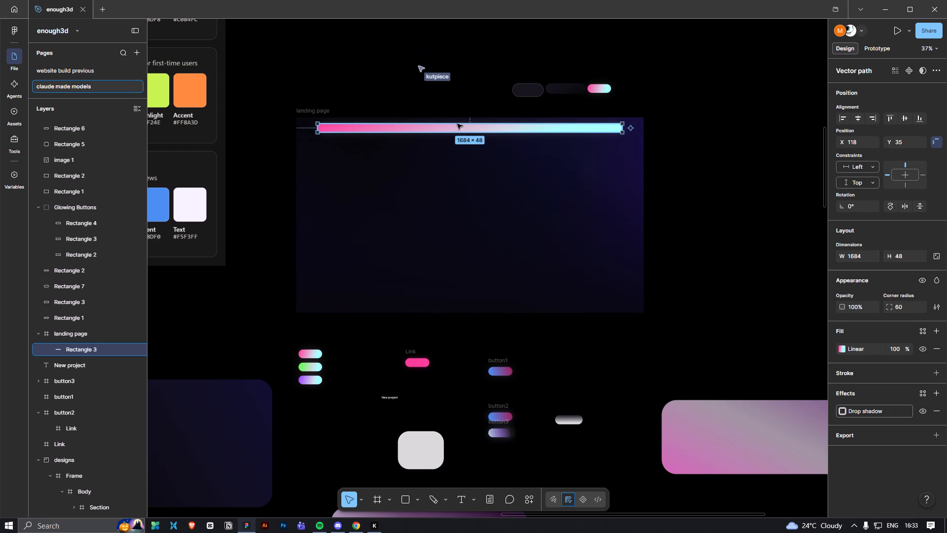
Extend the gradient bar to the frame's full 1920 px width and place it flush with the frame's top edge.
{"action": "left_click_drag", "start_coordinate": [317, 128], "coordinate": [311, 129]}
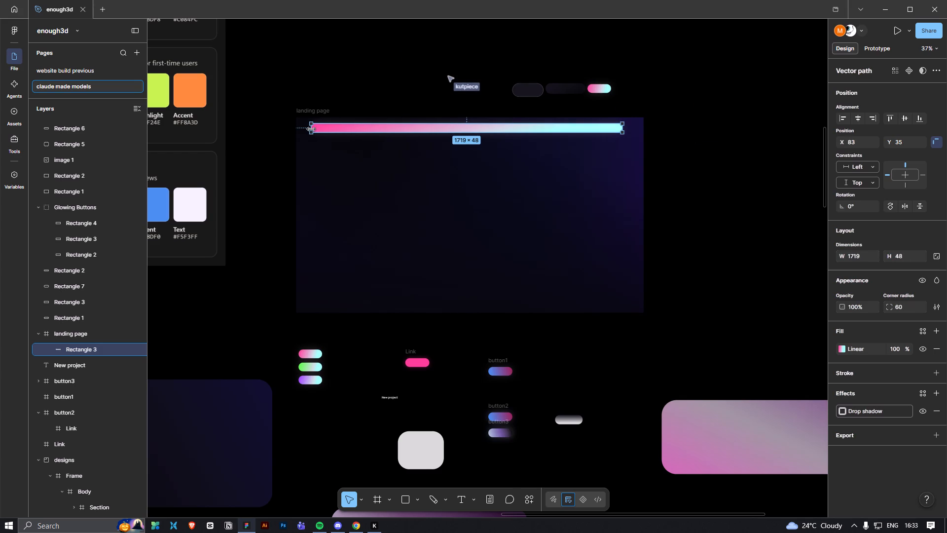
{"action": "left_click_drag", "start_coordinate": [311, 129], "coordinate": [308, 129]}
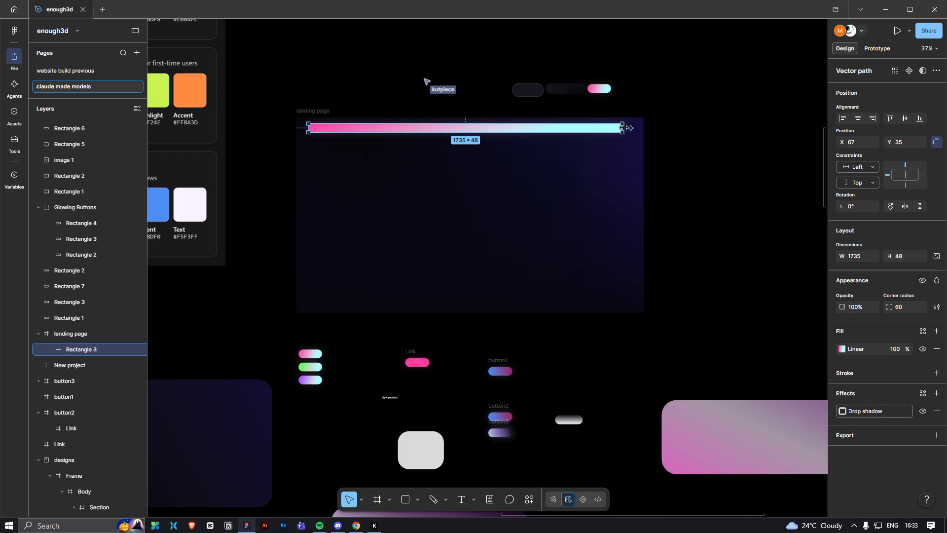
{"action": "left_click_drag", "start_coordinate": [624, 128], "coordinate": [633, 129]}
{"action": "left_click_drag", "start_coordinate": [558, 131], "coordinate": [558, 128]}
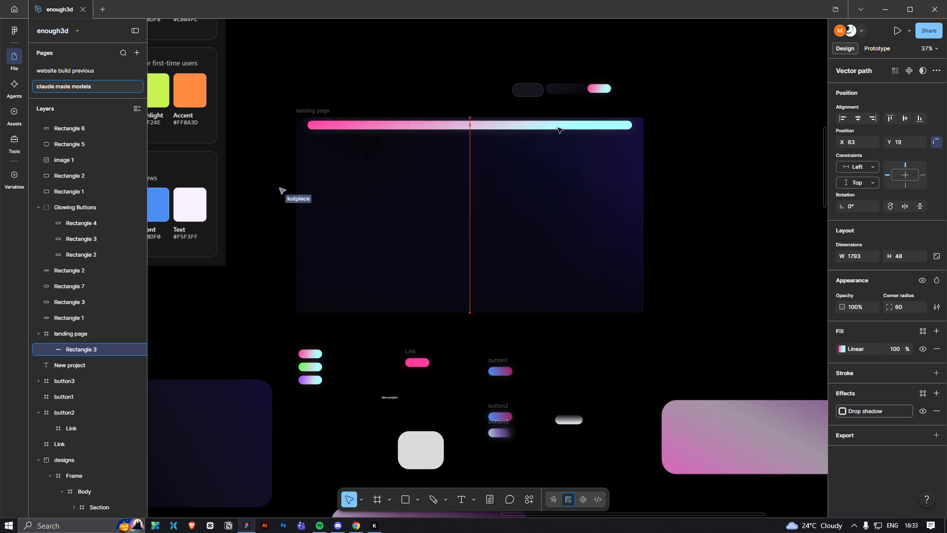
{"action": "left_click_drag", "start_coordinate": [558, 128], "coordinate": [558, 126]}
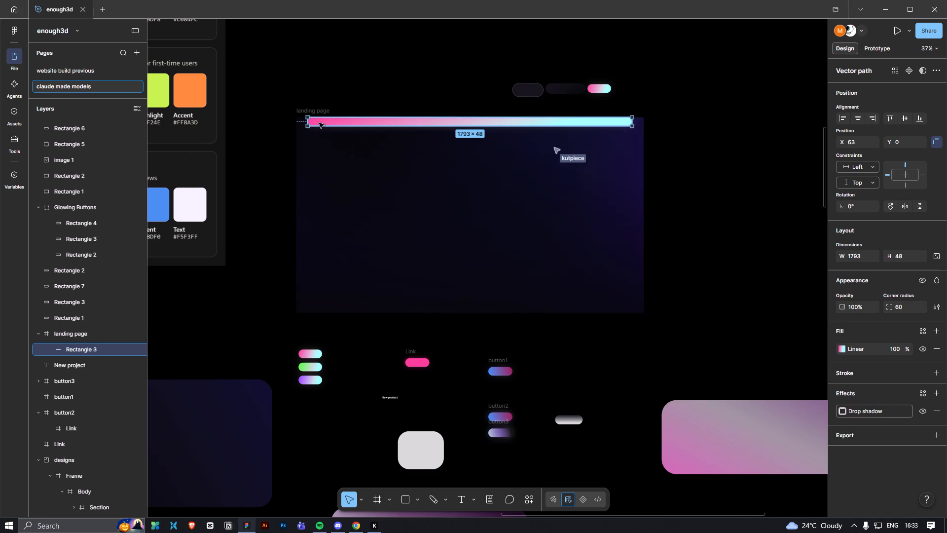
{"action": "left_click_drag", "start_coordinate": [307, 123], "coordinate": [295, 123]}
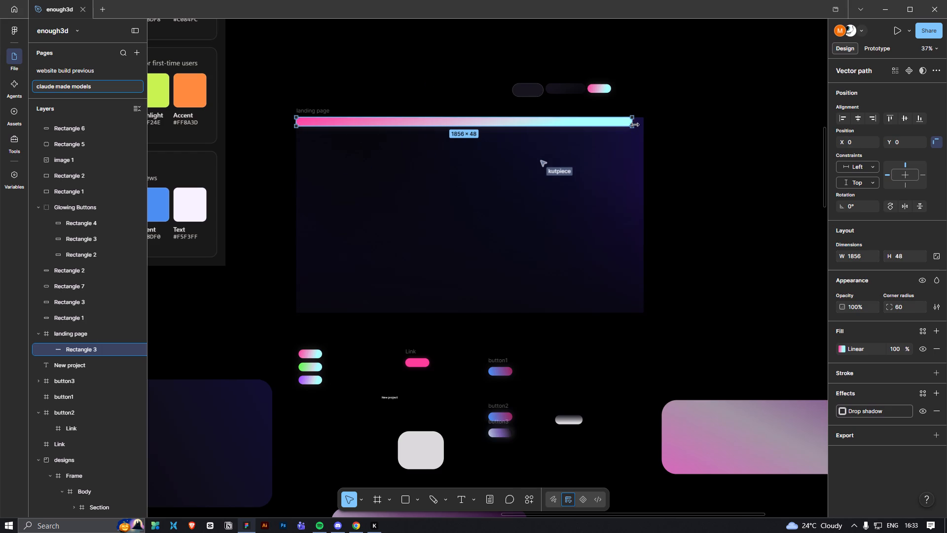
{"action": "left_click_drag", "start_coordinate": [633, 124], "coordinate": [645, 124]}
{"action": "left_click", "coordinate": [695, 152]}
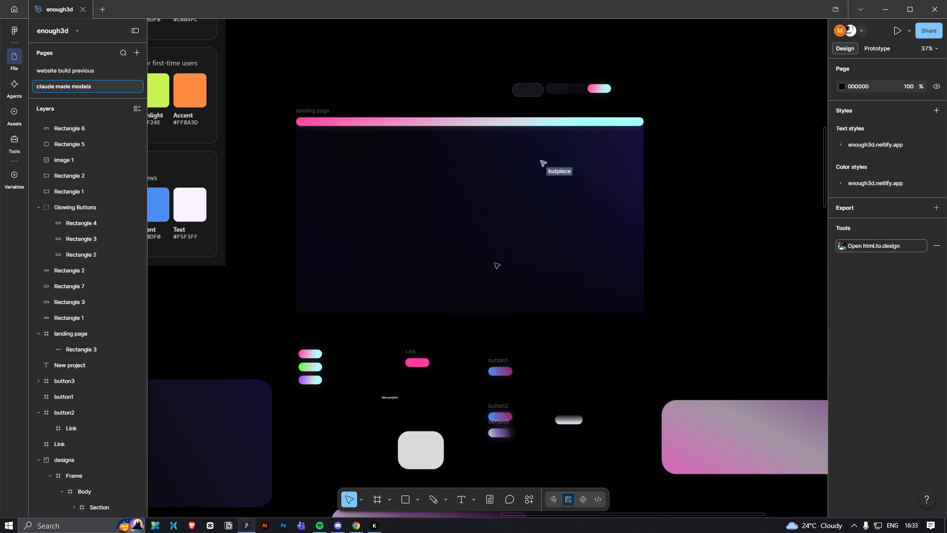
Edit the gradient bar's vector shape with angle mirroring to bulge it into an ellipse about 1921 × 1172 px.
{"action": "left_click", "coordinate": [481, 123]}
{"action": "left_click", "coordinate": [490, 123]}
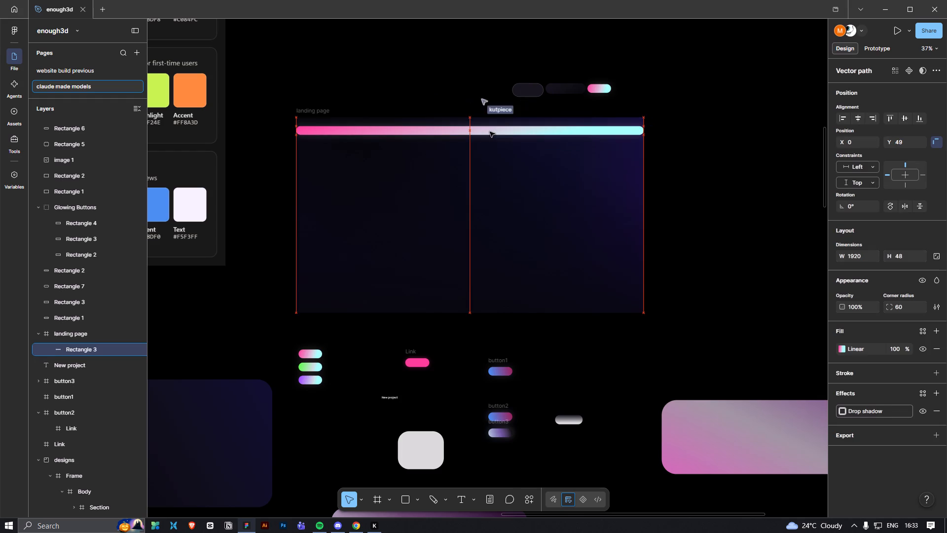
{"action": "left_click", "coordinate": [474, 90]}
{"action": "scroll", "coordinate": [564, 182], "scroll_direction": "up", "scroll_amount": 4, "text": "ctrl"}
{"action": "triple_click", "coordinate": [423, 107]}
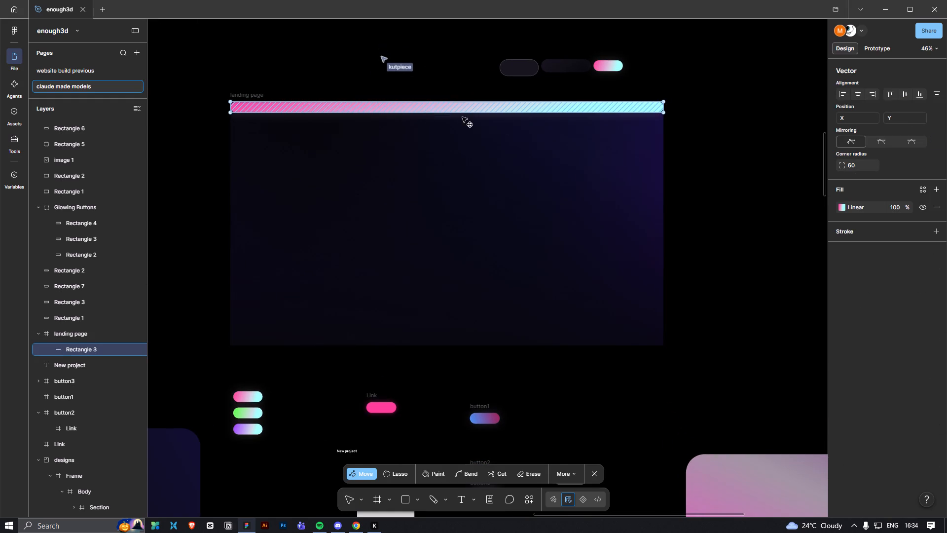
{"action": "scroll", "coordinate": [679, 168], "scroll_direction": "up", "scroll_amount": 13, "text": "ctrl"}
{"action": "key", "text": "space"}
{"action": "left_click_drag", "start_coordinate": [667, 76], "coordinate": [644, 253]}
{"action": "scroll", "coordinate": [630, 240], "scroll_direction": "up", "scroll_amount": 5, "text": "ctrl"}
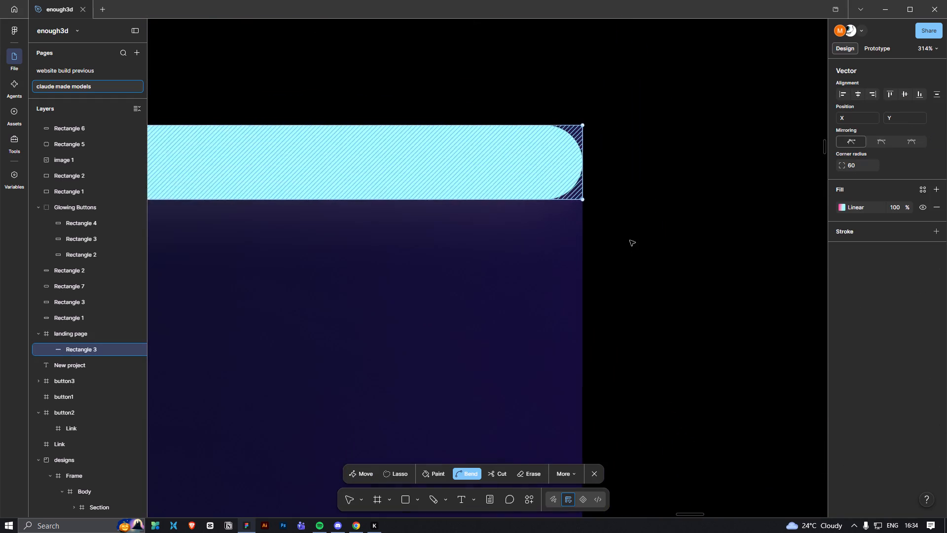
{"action": "scroll", "coordinate": [630, 240], "scroll_direction": "up", "scroll_amount": 4, "text": "ctrl"}
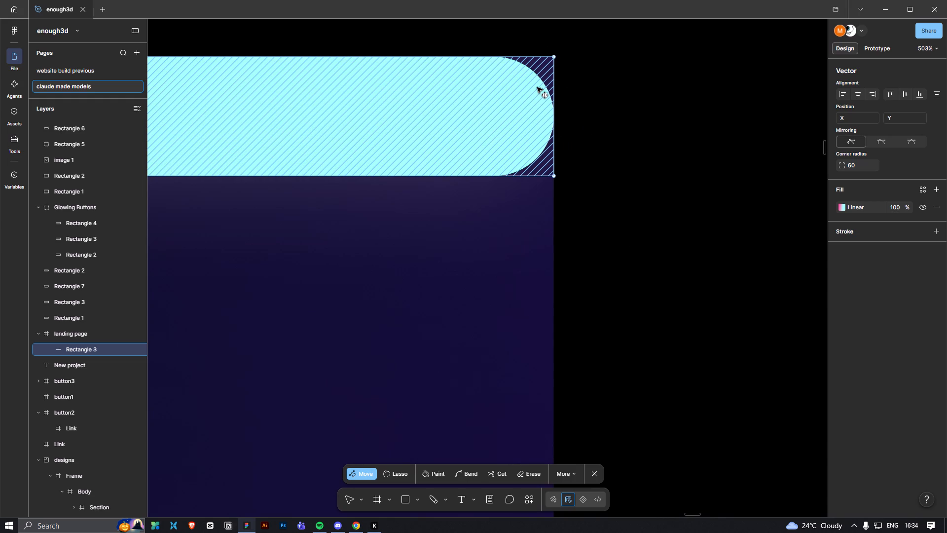
{"action": "left_click", "coordinate": [527, 104]}
{"action": "left_click", "coordinate": [879, 139]}
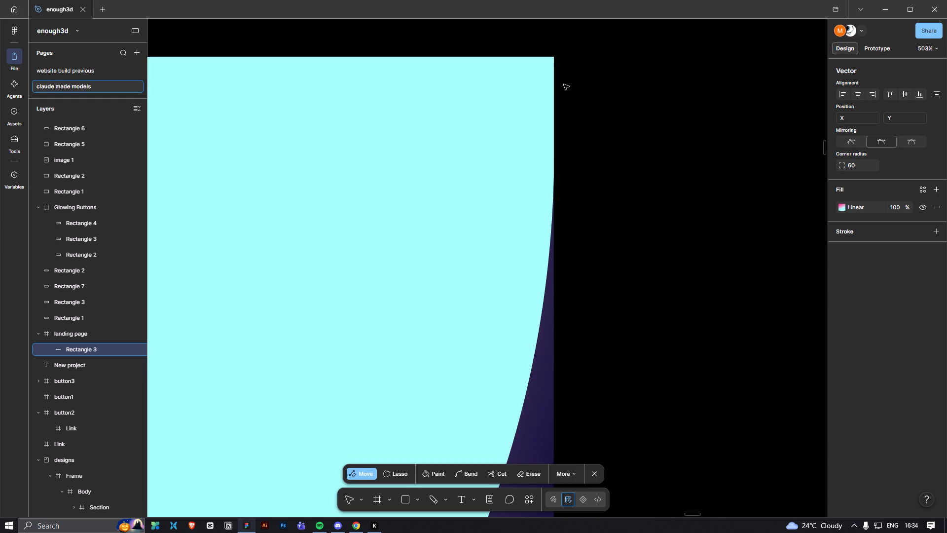
{"action": "scroll", "coordinate": [574, 194], "scroll_direction": "down", "scroll_amount": 14, "text": "ctrl"}
{"action": "scroll", "coordinate": [567, 238], "scroll_direction": "down", "scroll_amount": 18, "text": "ctrl"}
{"action": "left_click", "coordinate": [640, 246], "text": "ctrl"}
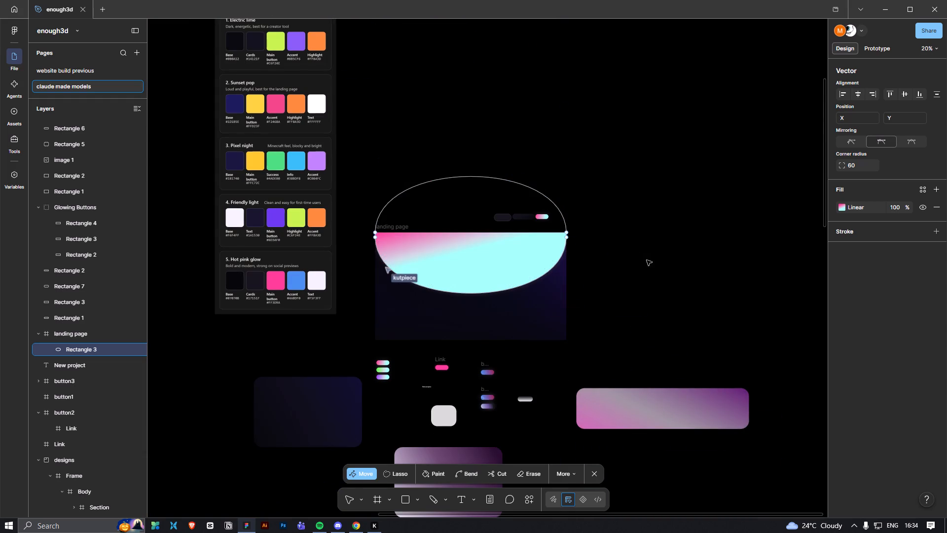
{"action": "left_click", "coordinate": [648, 266]}
{"action": "left_click", "coordinate": [621, 241]}
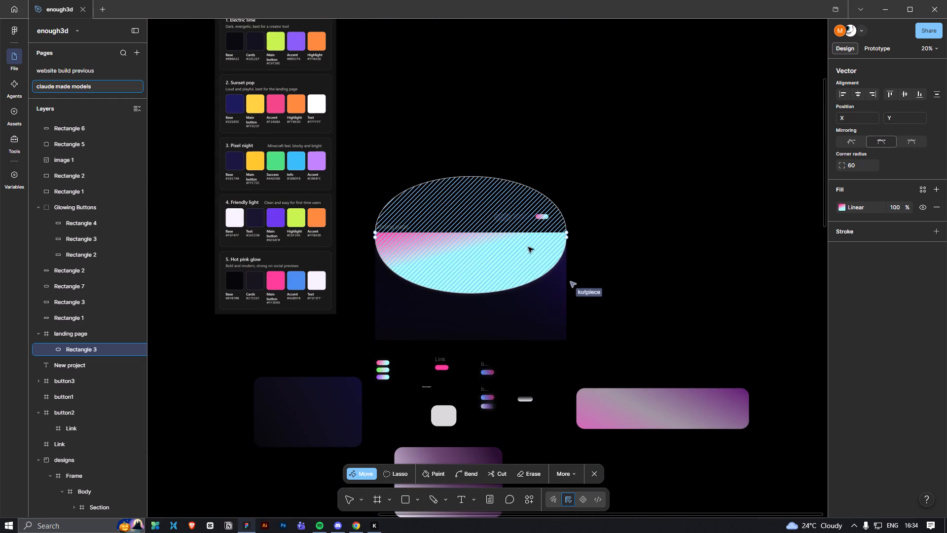
{"action": "key", "text": "Escape"}
{"action": "left_click", "coordinate": [638, 276]}
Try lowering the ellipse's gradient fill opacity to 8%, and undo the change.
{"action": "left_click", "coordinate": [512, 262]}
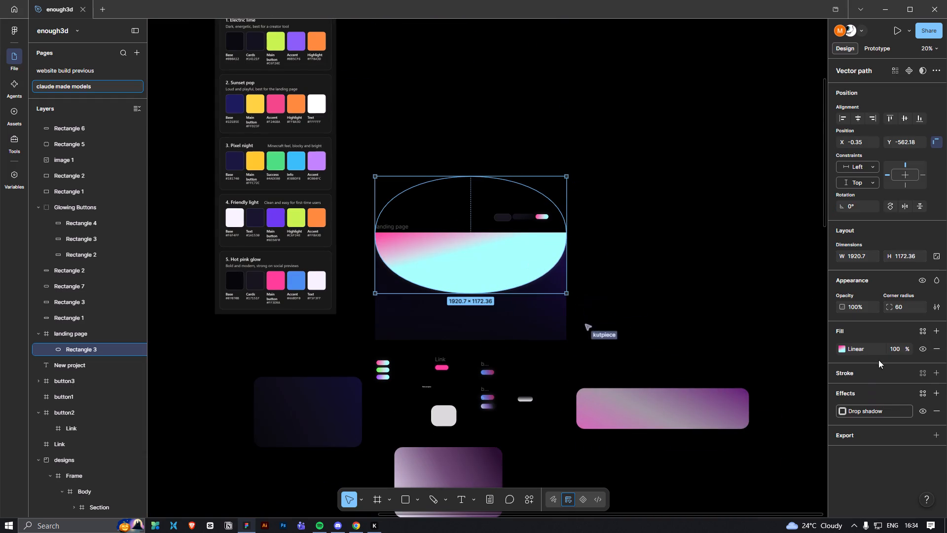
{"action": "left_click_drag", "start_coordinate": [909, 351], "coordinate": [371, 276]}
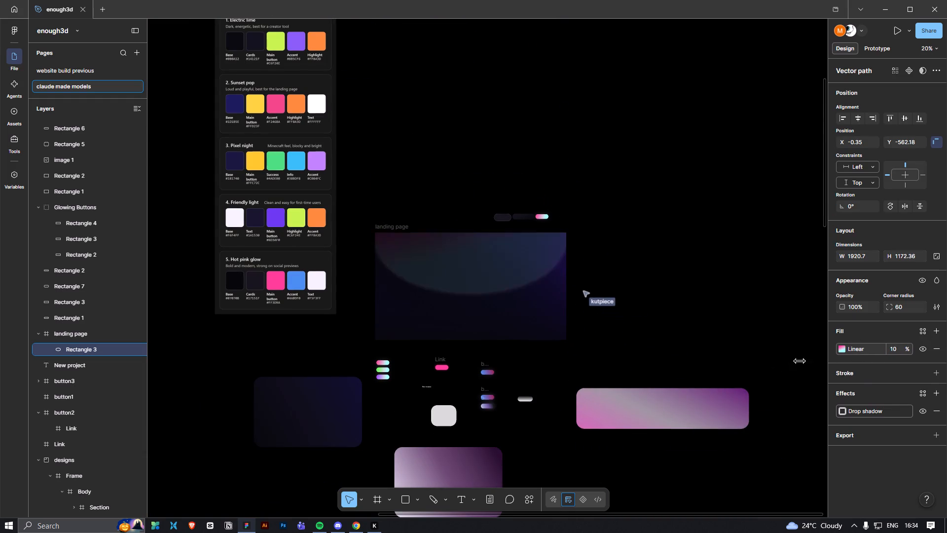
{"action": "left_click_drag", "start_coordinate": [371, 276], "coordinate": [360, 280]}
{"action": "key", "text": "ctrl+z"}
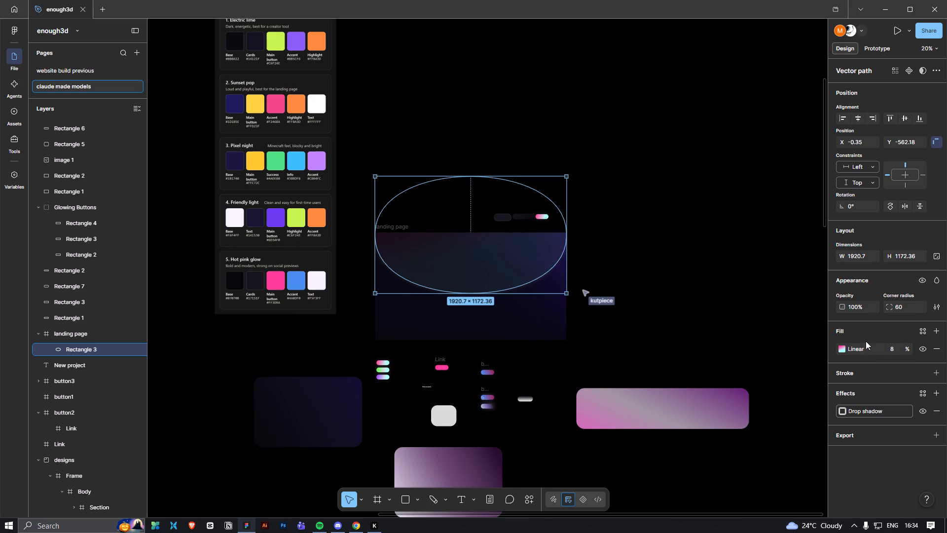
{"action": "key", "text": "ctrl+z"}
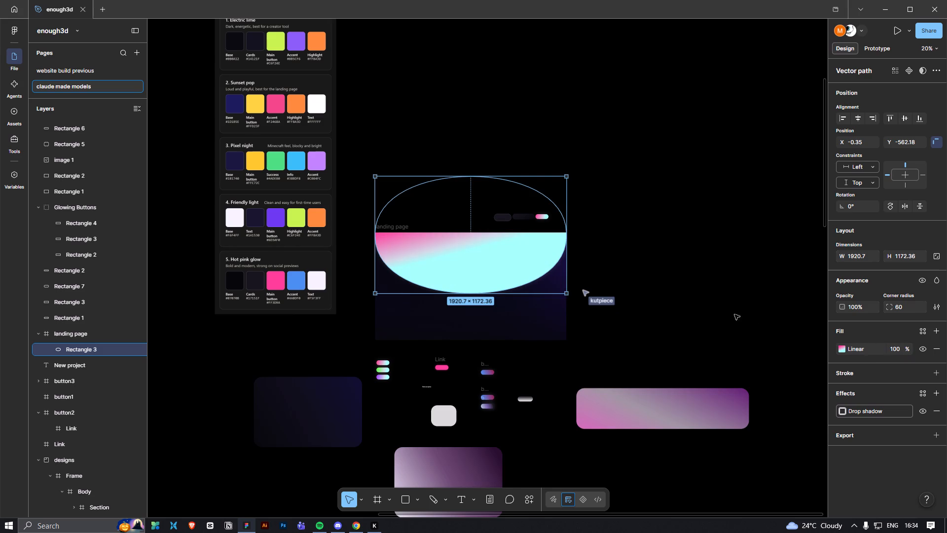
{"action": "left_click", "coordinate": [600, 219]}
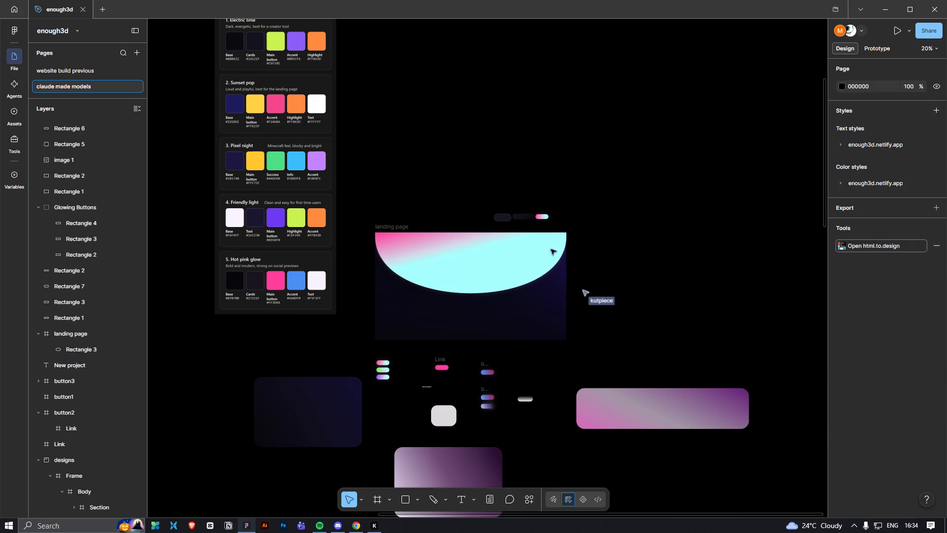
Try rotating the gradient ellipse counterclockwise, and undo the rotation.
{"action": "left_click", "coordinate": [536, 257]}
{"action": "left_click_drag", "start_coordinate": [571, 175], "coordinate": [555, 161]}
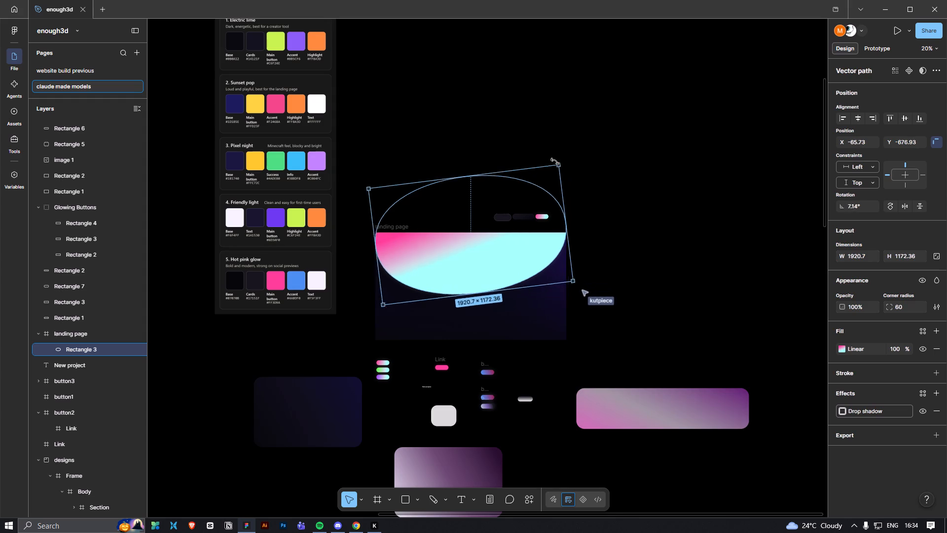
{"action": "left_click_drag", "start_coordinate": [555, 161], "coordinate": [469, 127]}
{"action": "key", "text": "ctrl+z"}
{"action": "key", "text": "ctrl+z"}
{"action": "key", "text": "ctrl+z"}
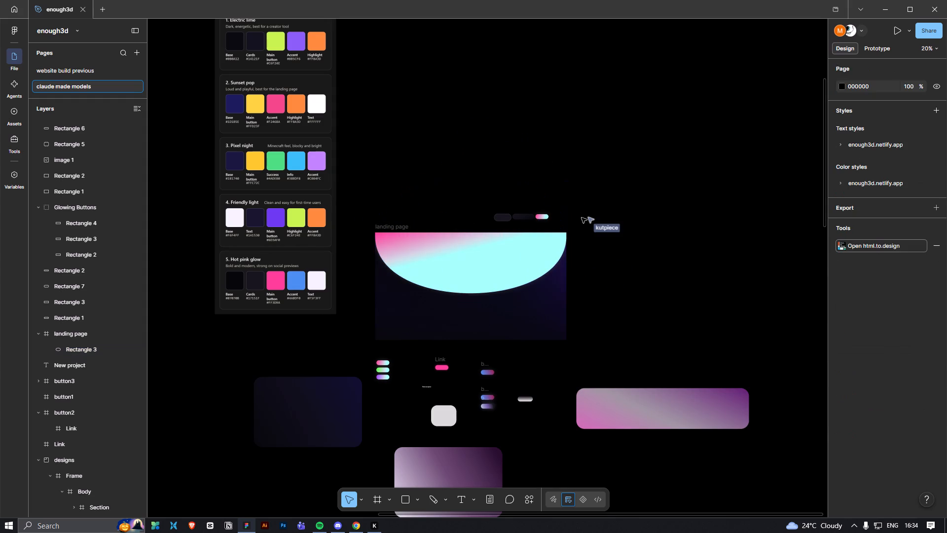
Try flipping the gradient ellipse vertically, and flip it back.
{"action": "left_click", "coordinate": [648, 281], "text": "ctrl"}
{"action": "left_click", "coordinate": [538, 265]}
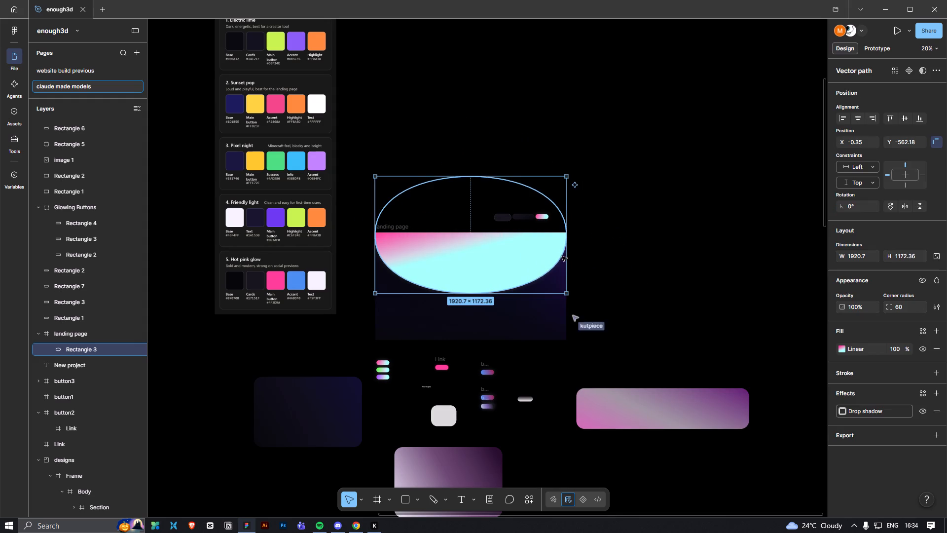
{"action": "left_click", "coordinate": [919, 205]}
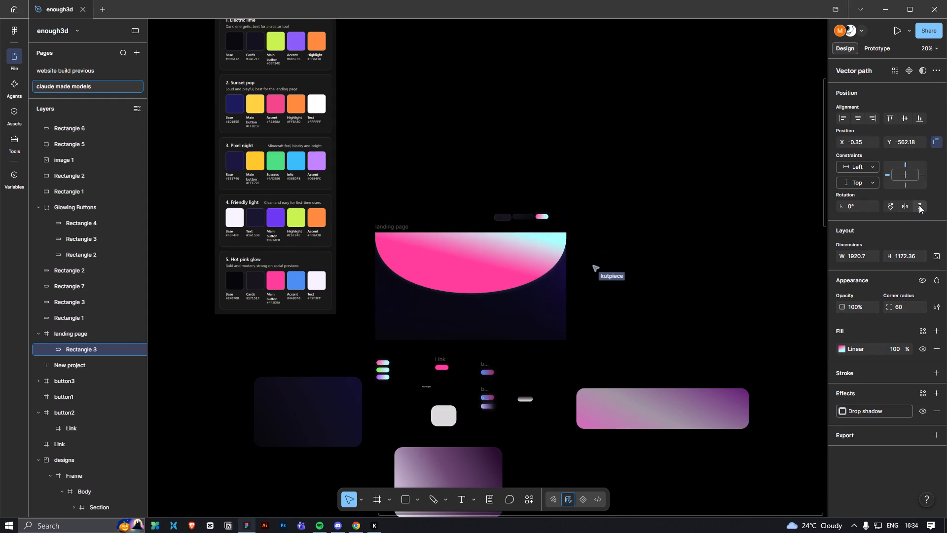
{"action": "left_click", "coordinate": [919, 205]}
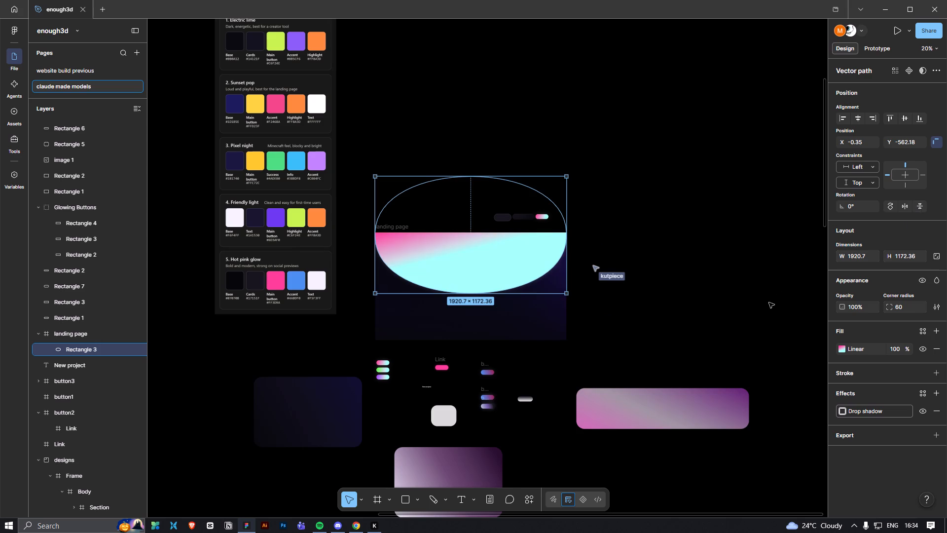
Set the gradient ellipse's blend mode to Difference.
{"action": "left_click", "coordinate": [894, 330]}
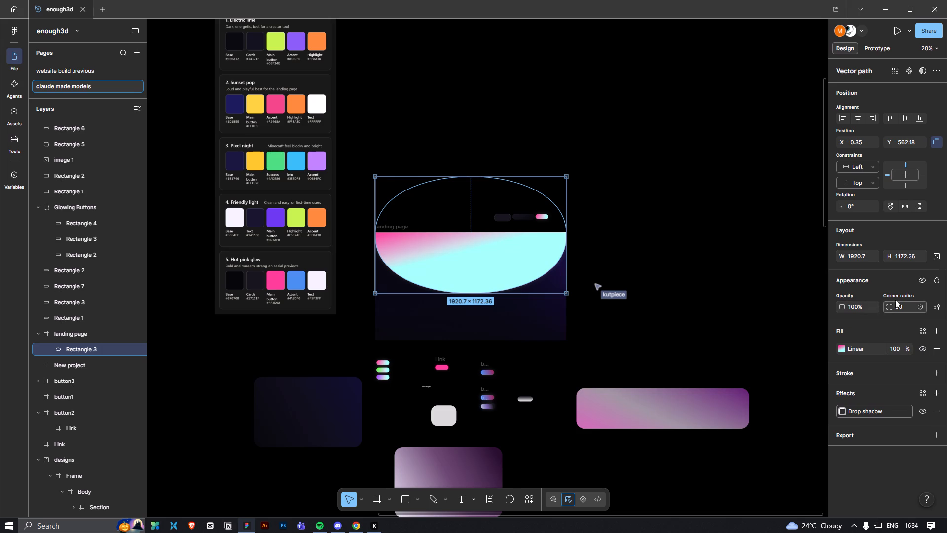
{"action": "left_click", "coordinate": [932, 281]}
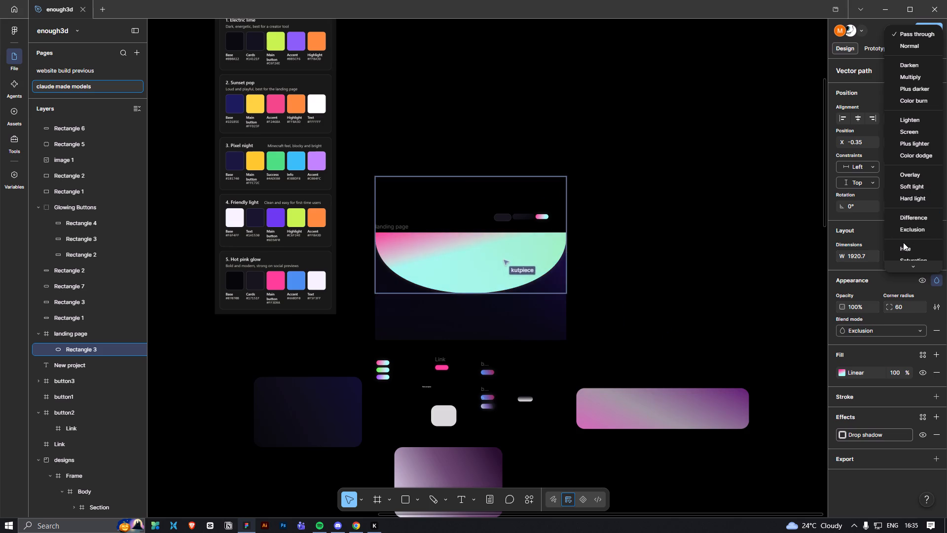
{"action": "scroll", "coordinate": [913, 245], "scroll_direction": "down", "scroll_amount": 2}
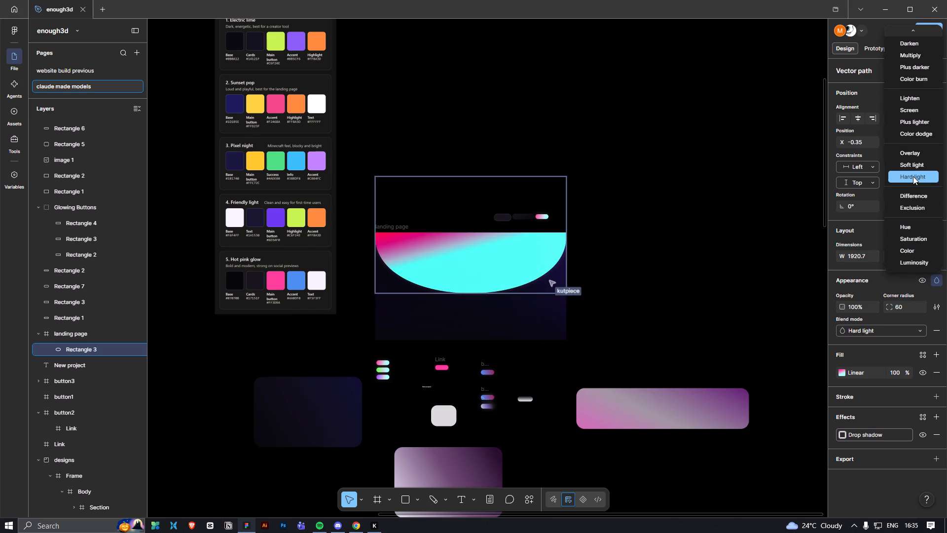
{"action": "left_click", "coordinate": [913, 191]}
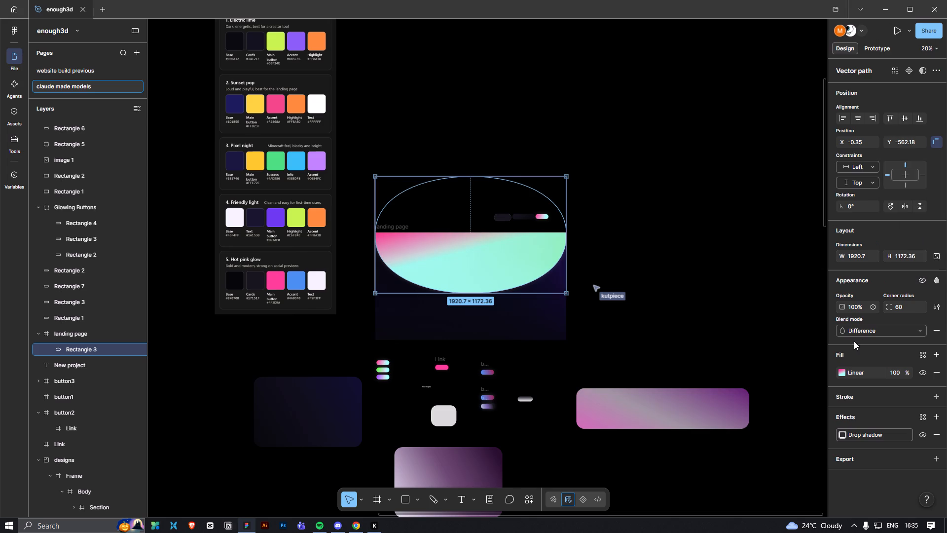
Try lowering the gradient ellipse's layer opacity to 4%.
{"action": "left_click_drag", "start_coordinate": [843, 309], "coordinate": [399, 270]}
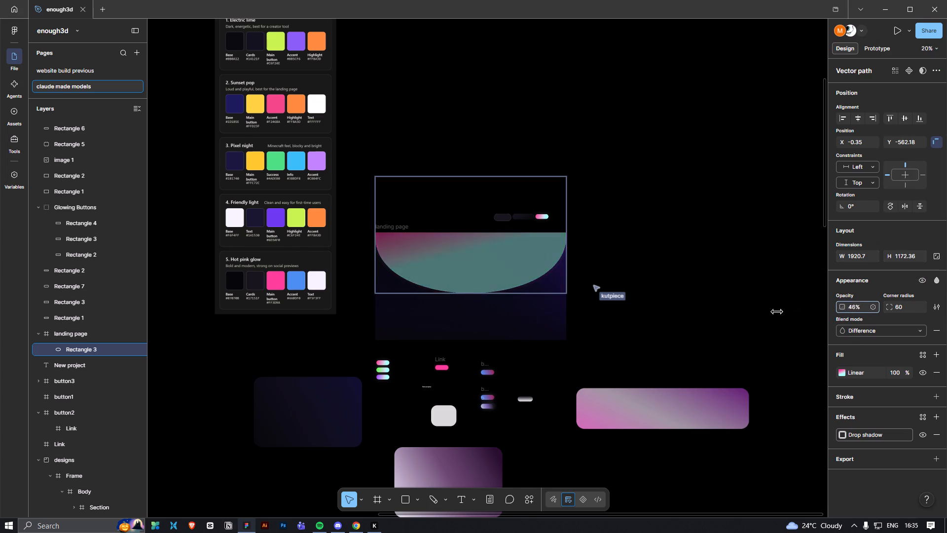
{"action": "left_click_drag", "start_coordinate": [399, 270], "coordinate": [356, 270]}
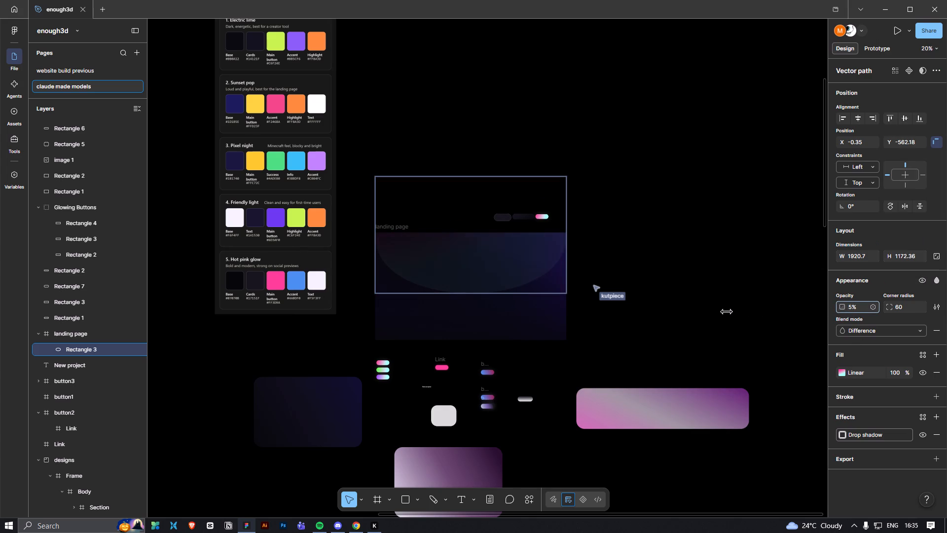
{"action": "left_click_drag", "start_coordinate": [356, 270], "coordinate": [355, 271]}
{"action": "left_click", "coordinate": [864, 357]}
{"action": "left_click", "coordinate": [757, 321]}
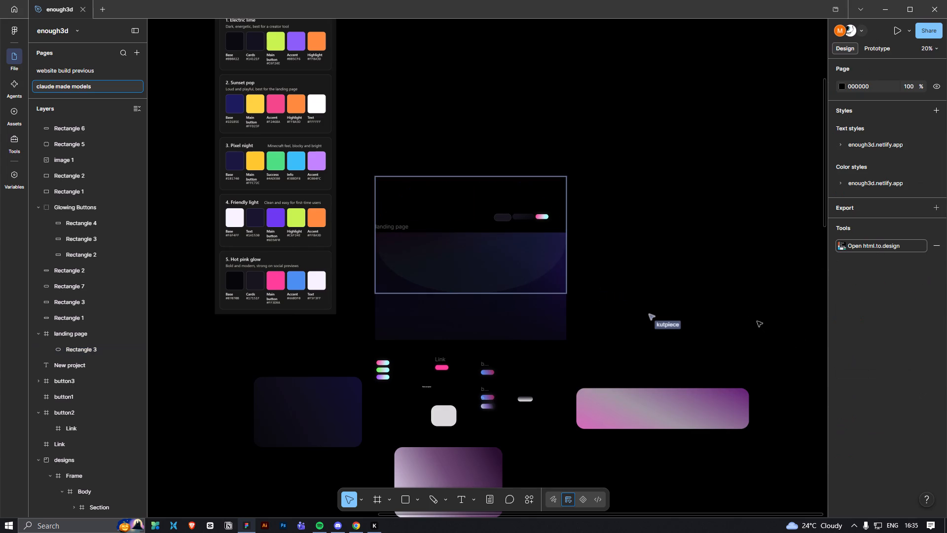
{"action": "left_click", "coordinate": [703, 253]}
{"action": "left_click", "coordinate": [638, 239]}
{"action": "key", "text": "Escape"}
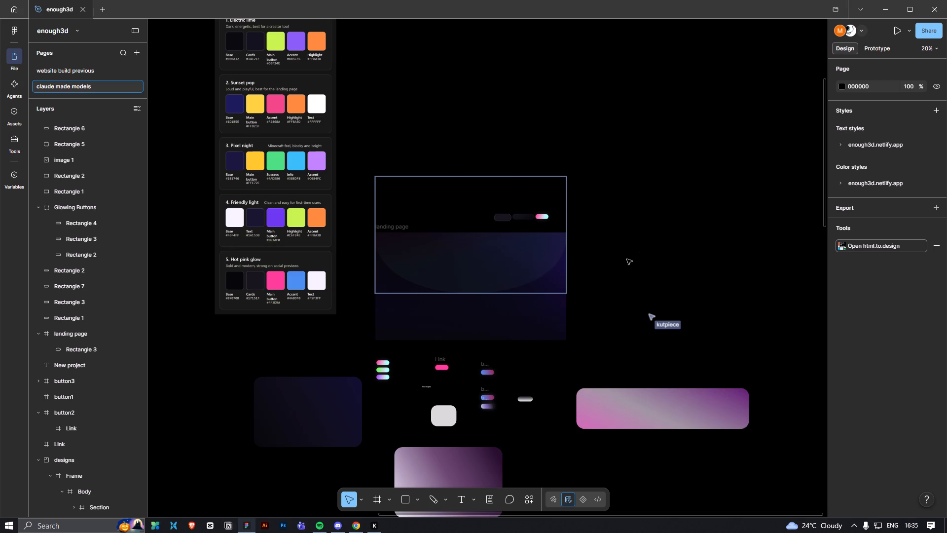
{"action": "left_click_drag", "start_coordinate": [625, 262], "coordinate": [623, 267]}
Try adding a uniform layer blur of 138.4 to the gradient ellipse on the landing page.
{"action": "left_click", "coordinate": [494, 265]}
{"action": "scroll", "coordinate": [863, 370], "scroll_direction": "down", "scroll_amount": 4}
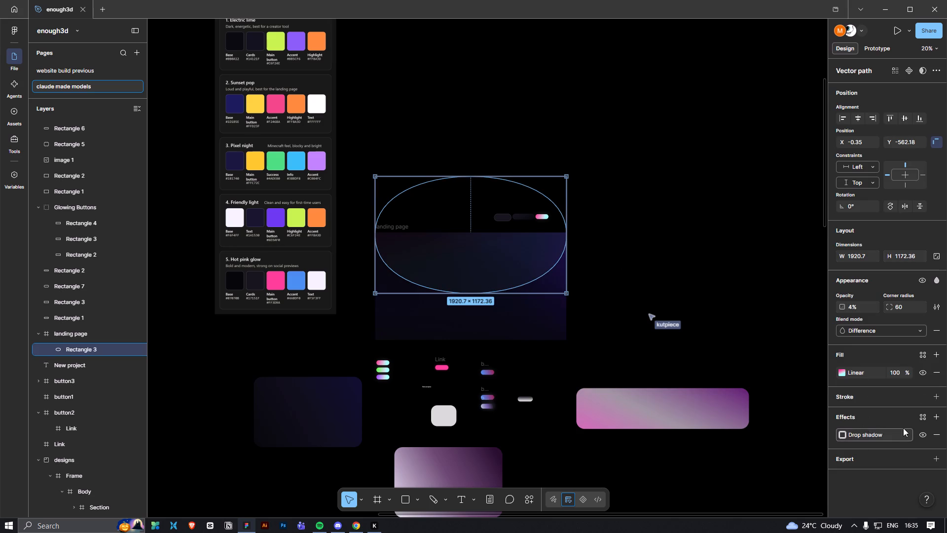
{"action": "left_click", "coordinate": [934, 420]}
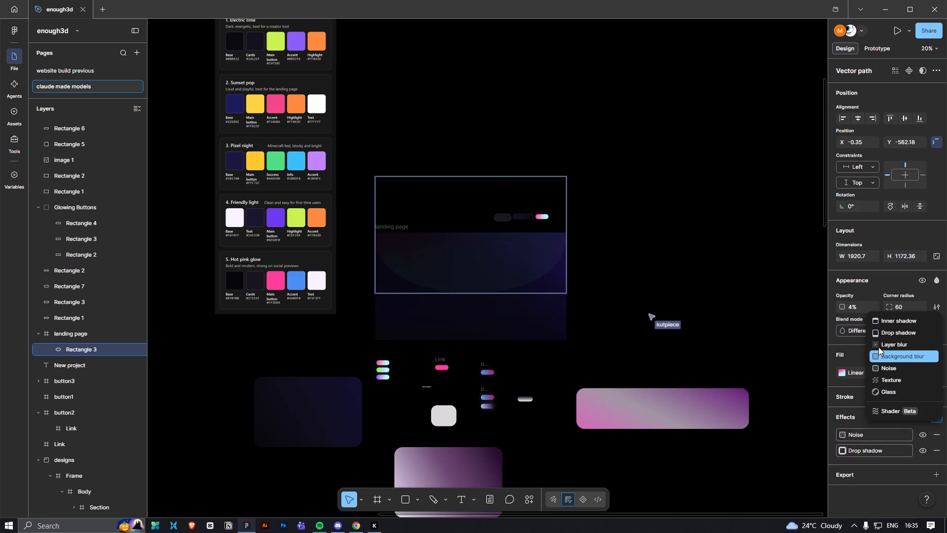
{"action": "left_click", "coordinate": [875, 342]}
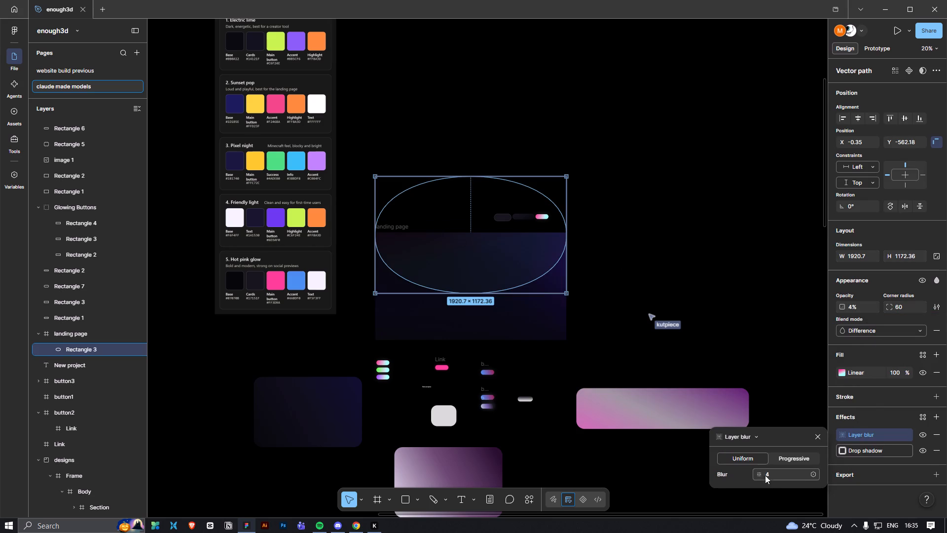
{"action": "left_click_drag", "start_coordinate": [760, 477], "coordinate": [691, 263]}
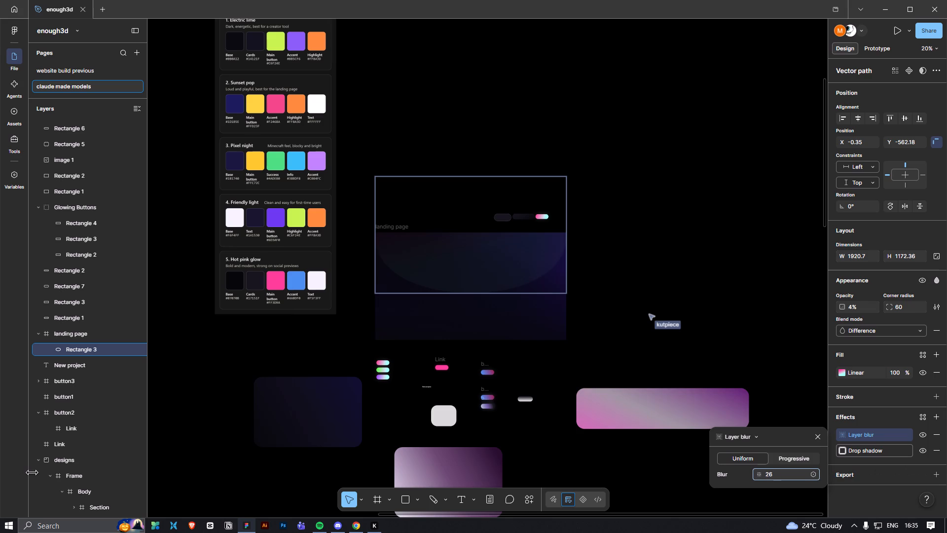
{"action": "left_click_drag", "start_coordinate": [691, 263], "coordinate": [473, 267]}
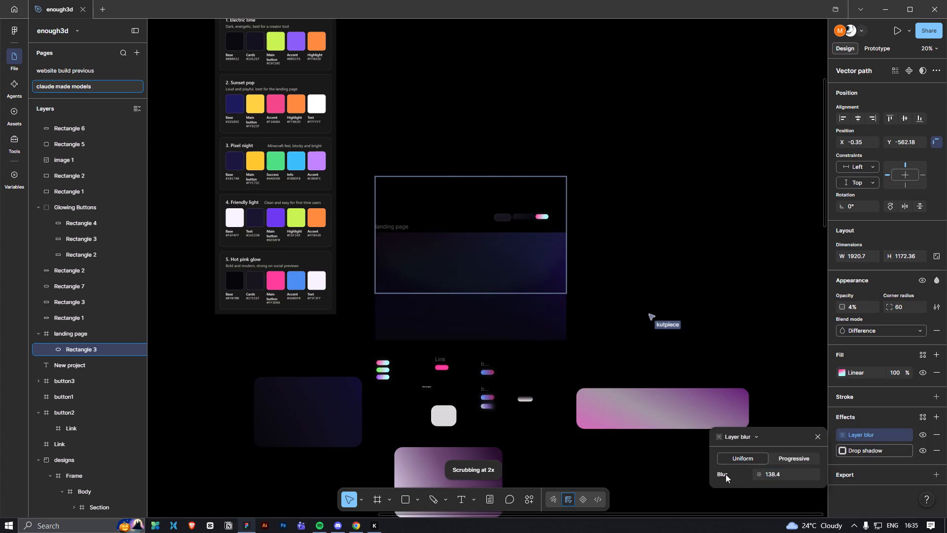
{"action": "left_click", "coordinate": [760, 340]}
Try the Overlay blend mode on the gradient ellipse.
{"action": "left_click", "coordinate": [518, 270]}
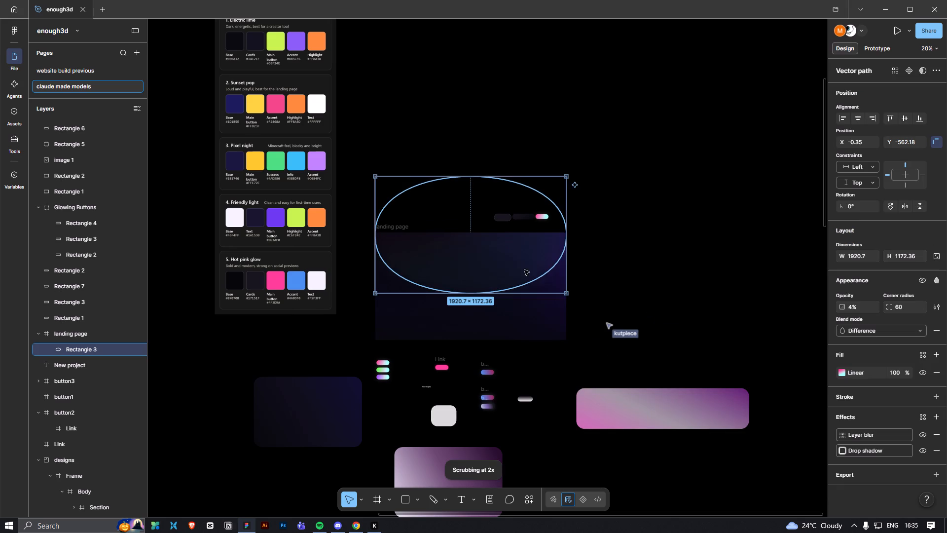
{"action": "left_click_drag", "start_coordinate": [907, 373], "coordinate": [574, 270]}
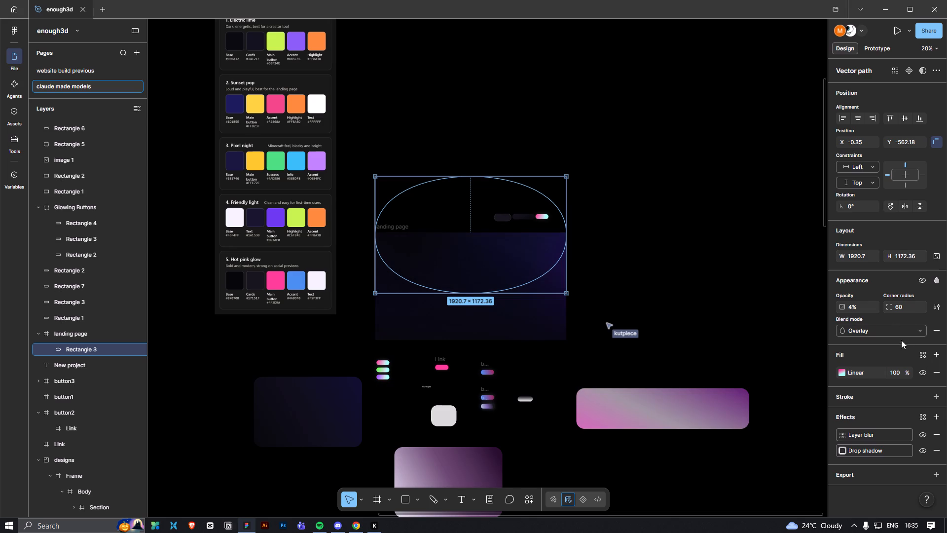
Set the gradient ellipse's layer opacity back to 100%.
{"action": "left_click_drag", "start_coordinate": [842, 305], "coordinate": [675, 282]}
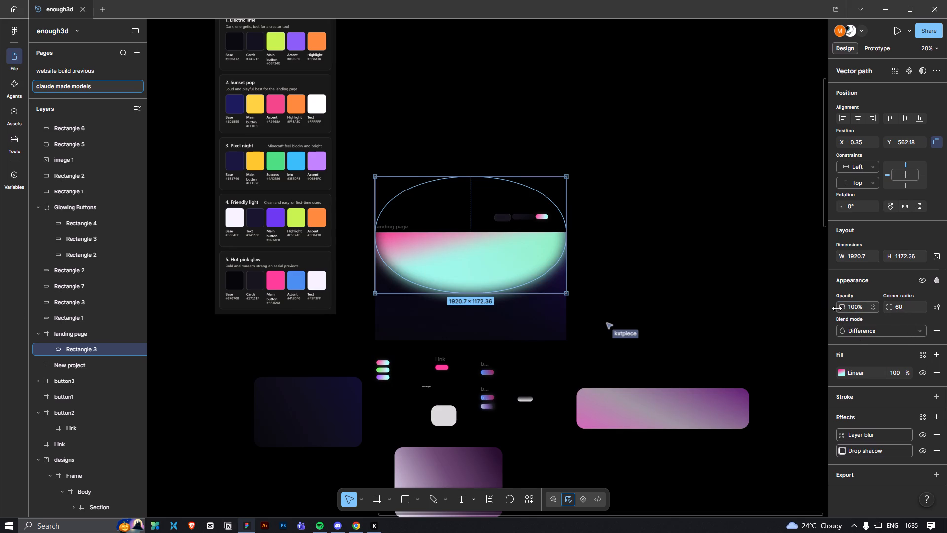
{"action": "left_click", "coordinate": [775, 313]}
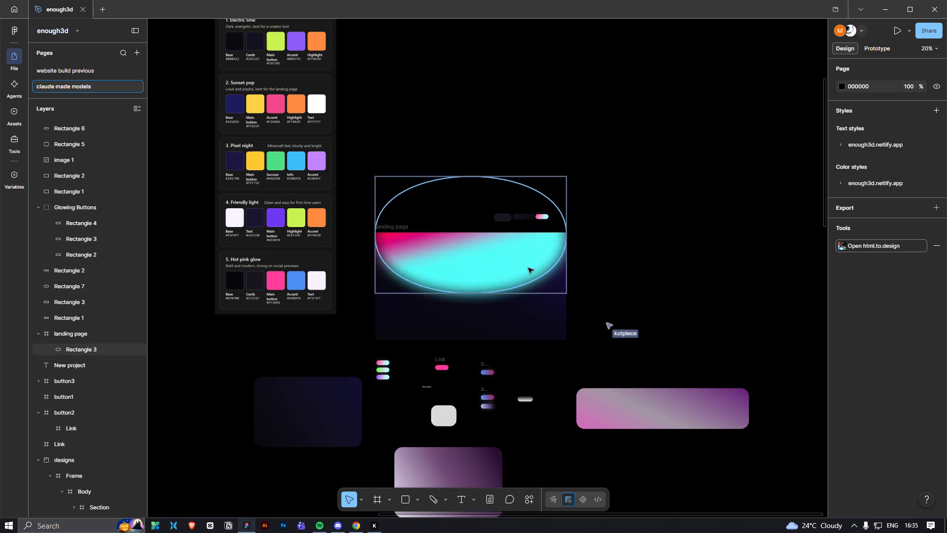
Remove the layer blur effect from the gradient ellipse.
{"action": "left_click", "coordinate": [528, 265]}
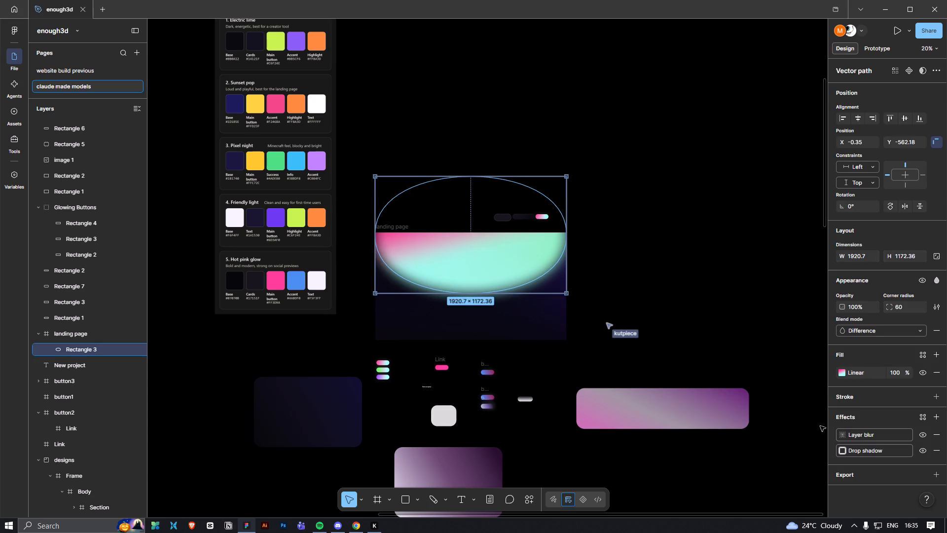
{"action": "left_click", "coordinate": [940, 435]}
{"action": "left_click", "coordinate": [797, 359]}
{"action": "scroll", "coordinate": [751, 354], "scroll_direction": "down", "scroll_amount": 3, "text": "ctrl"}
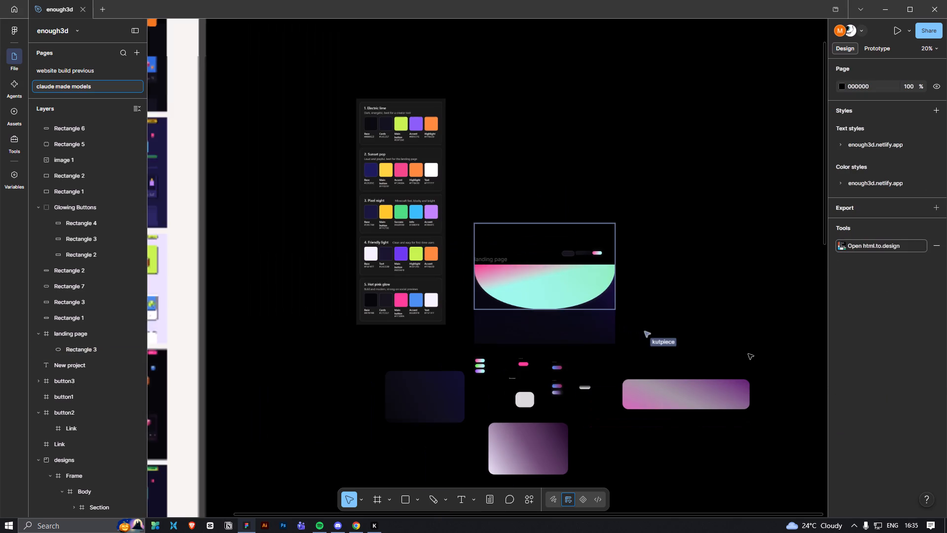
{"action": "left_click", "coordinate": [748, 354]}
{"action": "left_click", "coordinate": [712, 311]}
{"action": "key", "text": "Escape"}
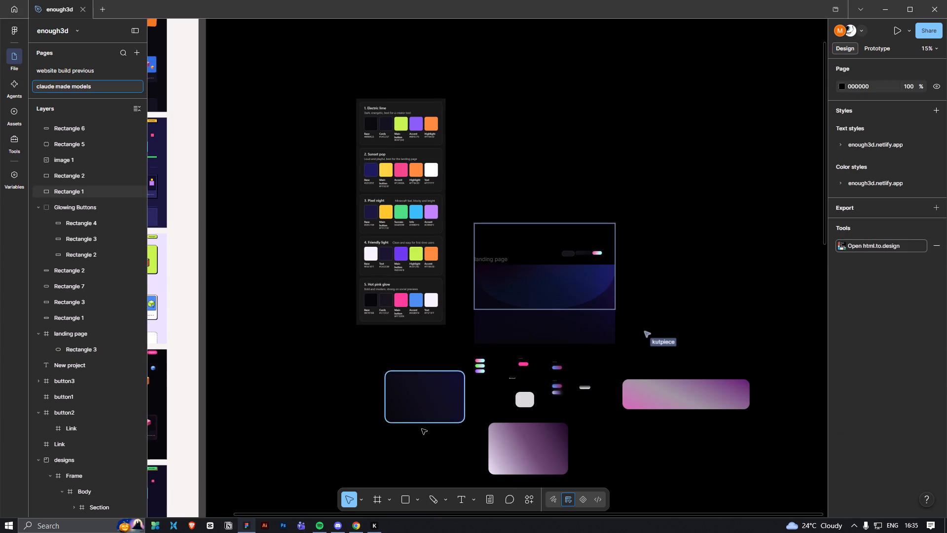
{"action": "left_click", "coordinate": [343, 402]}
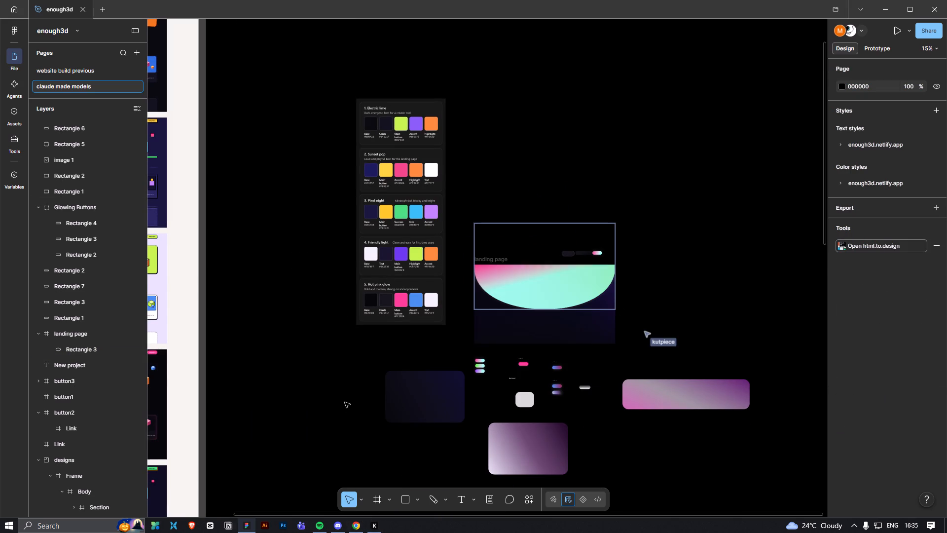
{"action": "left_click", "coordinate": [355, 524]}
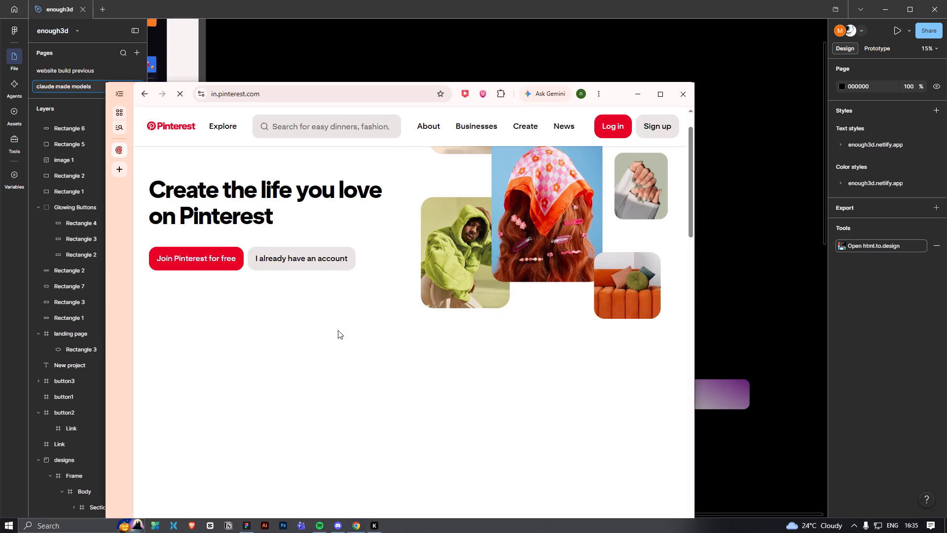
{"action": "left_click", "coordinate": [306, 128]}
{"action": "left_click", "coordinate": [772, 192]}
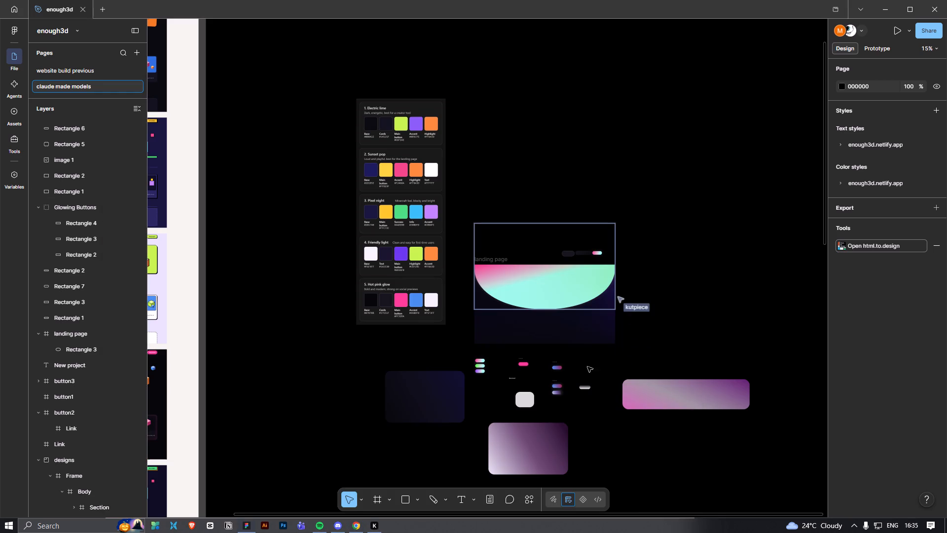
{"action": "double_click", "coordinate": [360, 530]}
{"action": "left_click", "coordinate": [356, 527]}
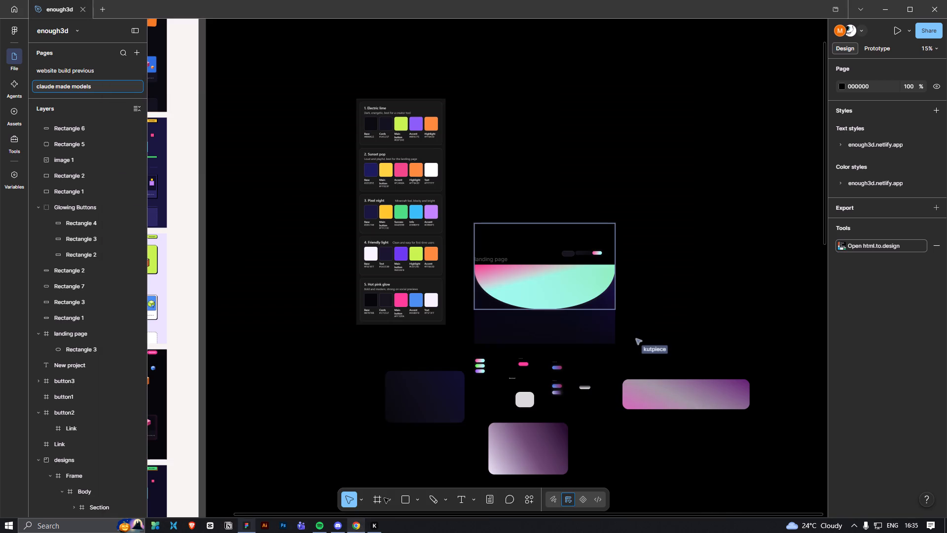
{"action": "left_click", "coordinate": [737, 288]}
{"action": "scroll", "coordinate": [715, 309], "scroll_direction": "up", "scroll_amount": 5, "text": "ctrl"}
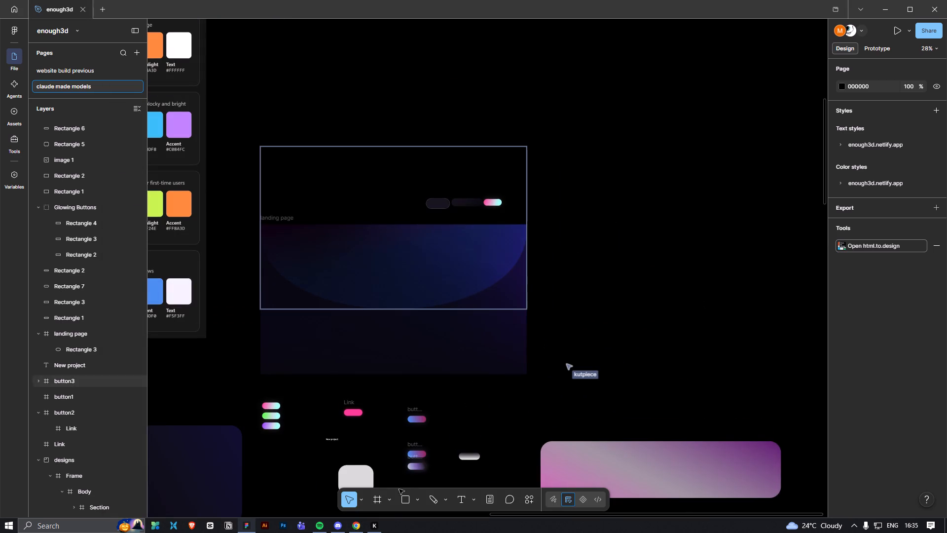
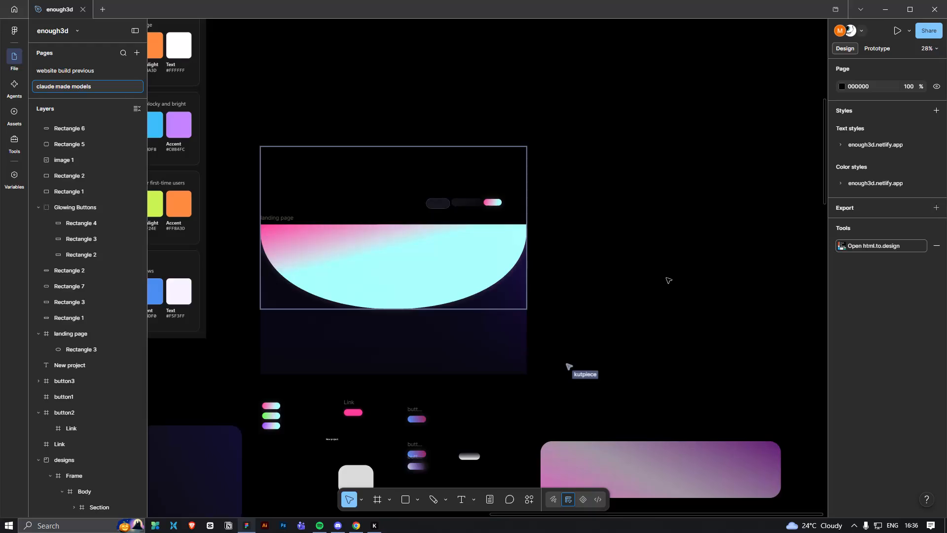
Duplicate the purple-to-cyan glowing pill button into the lower area of the landing page frame, at about X 1341, Y 825.
{"action": "scroll", "coordinate": [464, 384], "scroll_direction": "up", "scroll_amount": 4, "text": "ctrl"}
{"action": "key", "text": "space"}
{"action": "key", "text": "space"}
{"action": "key", "text": "space"}
{"action": "key", "text": "space"}
{"action": "left_click_drag", "start_coordinate": [346, 347], "coordinate": [476, 344]}
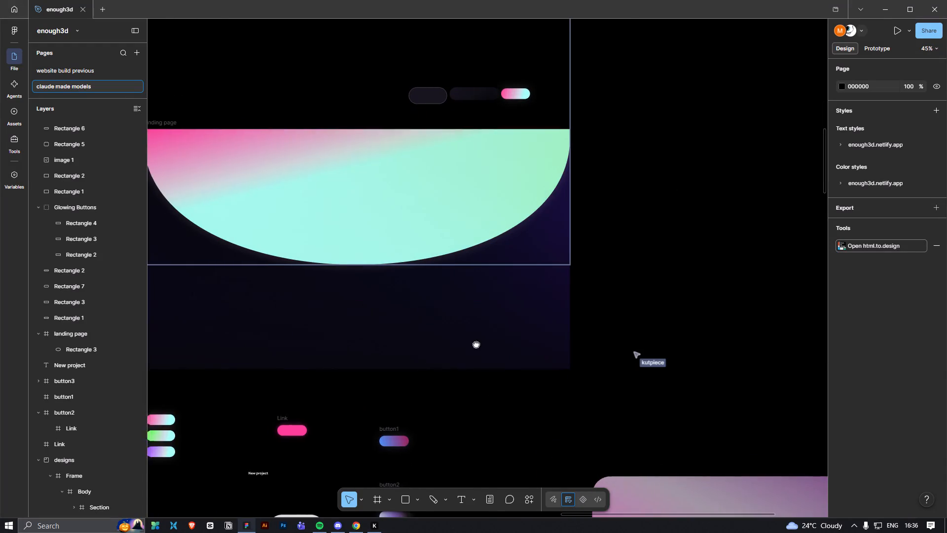
{"action": "left_click_drag", "start_coordinate": [476, 344], "coordinate": [517, 343]}
{"action": "scroll", "coordinate": [508, 346], "scroll_direction": "down", "scroll_amount": 4, "text": "ctrl"}
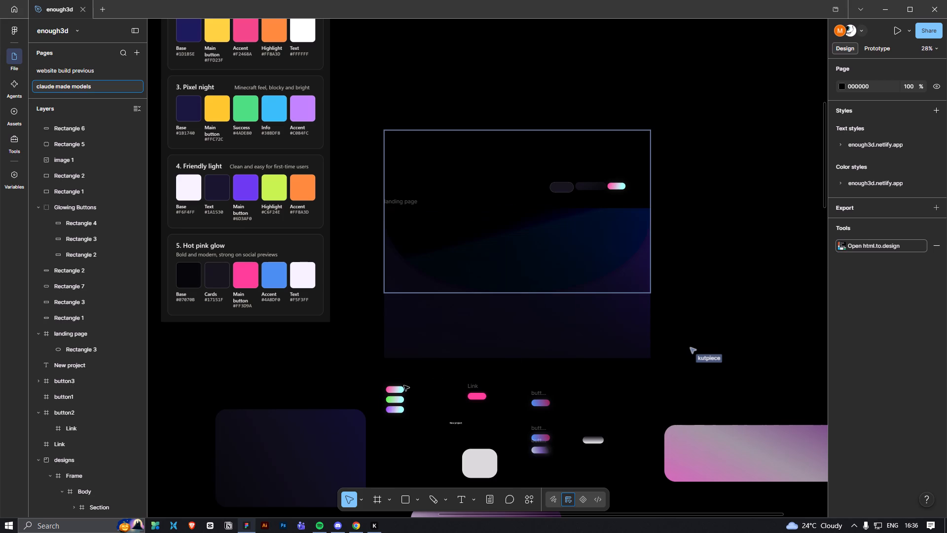
{"action": "scroll", "coordinate": [416, 406], "scroll_direction": "up", "scroll_amount": 5, "text": "ctrl"}
{"action": "left_click", "coordinate": [370, 423], "text": "ctrl"}
{"action": "left_click", "coordinate": [371, 418], "text": "ctrl"}
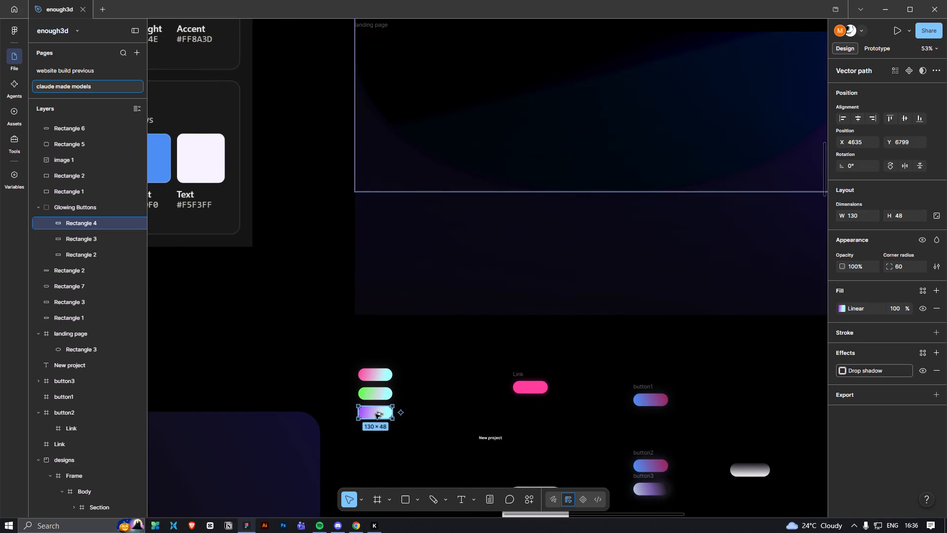
{"action": "left_click_drag", "start_coordinate": [375, 414], "coordinate": [724, 256], "text": "alt"}
{"action": "key", "text": "space"}
{"action": "left_click_drag", "start_coordinate": [769, 341], "coordinate": [440, 438]}
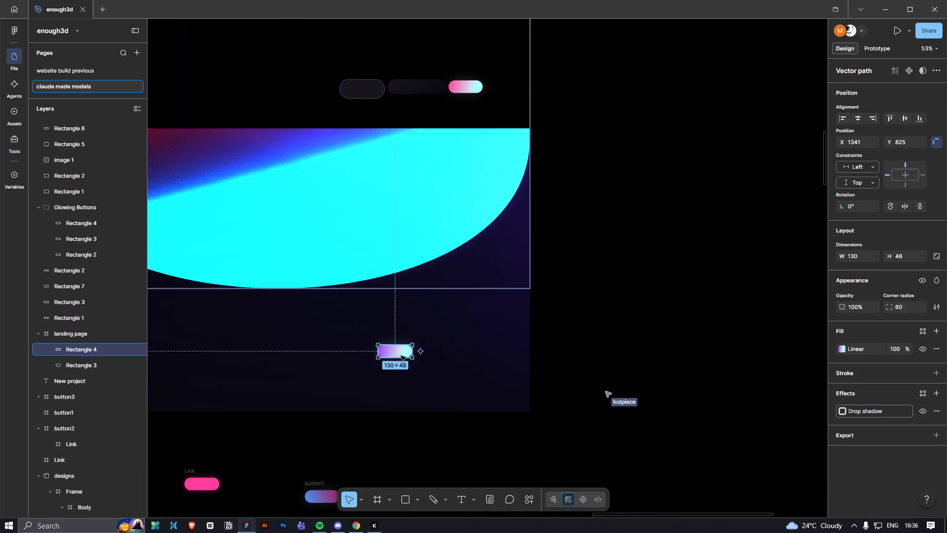
Rotate the copied pill to -90° and place it near the landing page's right edge, at about X 1852, Y 480.
{"action": "left_click", "coordinate": [892, 205]}
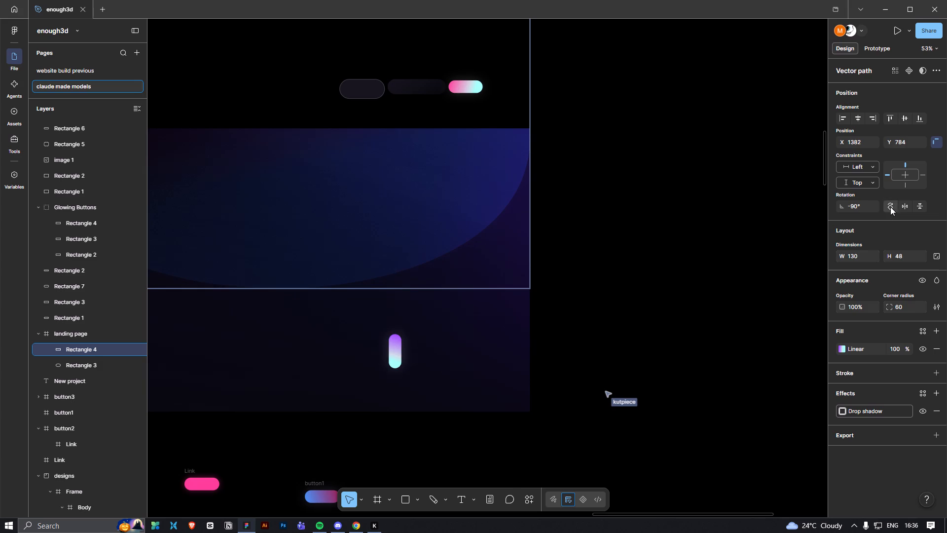
{"action": "left_click_drag", "start_coordinate": [395, 354], "coordinate": [516, 274]}
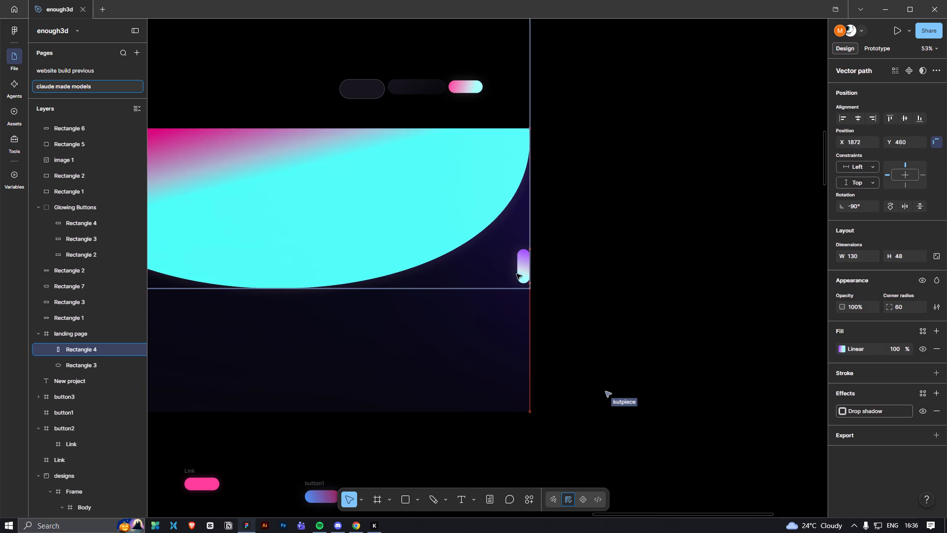
{"action": "left_click_drag", "start_coordinate": [516, 274], "coordinate": [518, 275]}
Flatten the rotated pill into an upright 48 × 130 shape with 0° rotation.
{"action": "scroll", "coordinate": [524, 281], "scroll_direction": "up", "scroll_amount": 12, "text": "ctrl"}
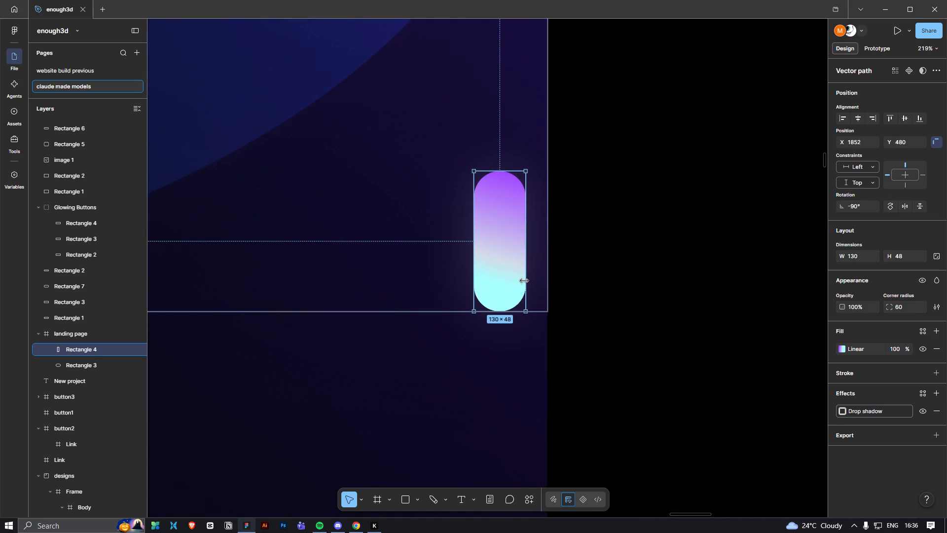
{"action": "right_click", "coordinate": [514, 252]}
{"action": "left_click", "coordinate": [550, 334]}
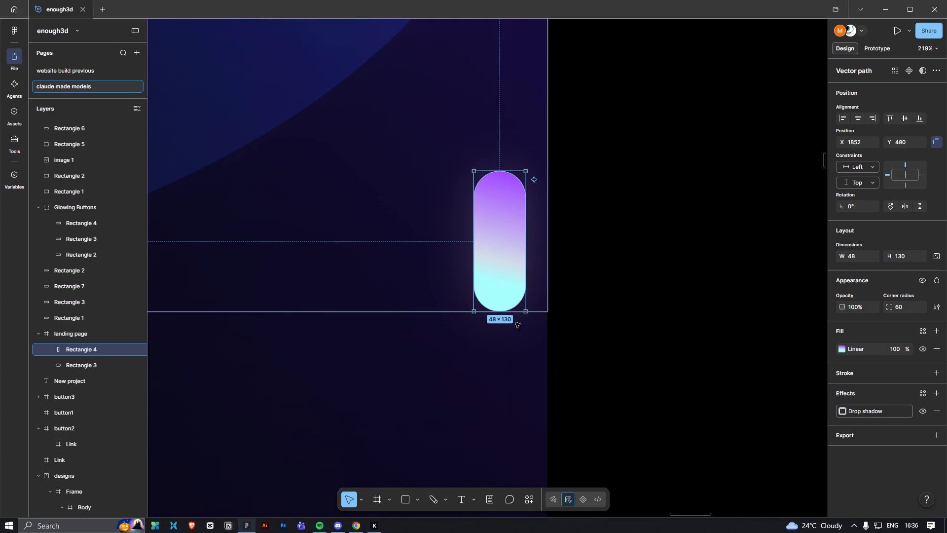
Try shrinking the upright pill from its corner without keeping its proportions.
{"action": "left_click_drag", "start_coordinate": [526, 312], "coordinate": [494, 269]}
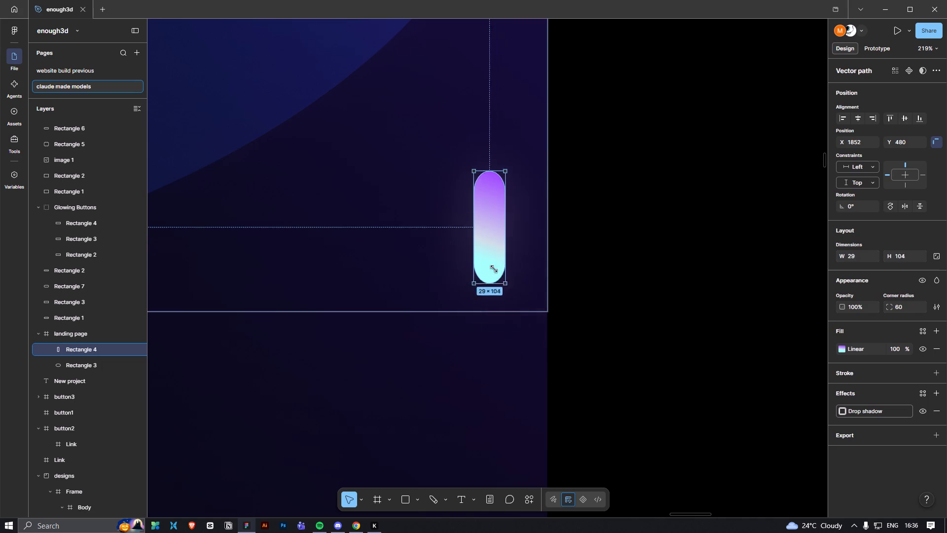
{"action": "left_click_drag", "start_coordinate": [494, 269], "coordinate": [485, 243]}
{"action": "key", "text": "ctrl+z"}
Scale the pill proportionally down to 10 × 26 and place it along the landing page's right edge, at about X 1906, Y 449.
{"action": "left_click_drag", "start_coordinate": [526, 313], "coordinate": [513, 291], "text": "shift"}
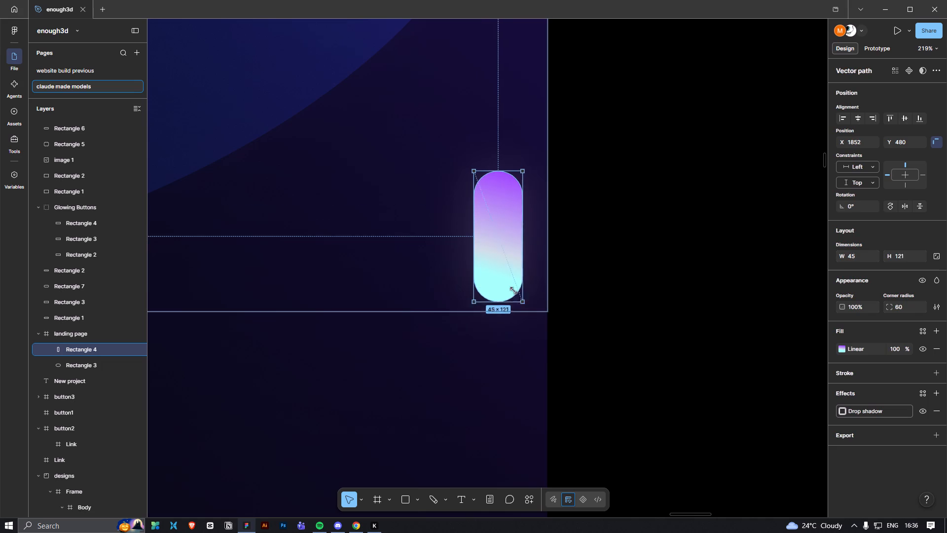
{"action": "left_click_drag", "start_coordinate": [513, 291], "coordinate": [479, 199], "text": "shift"}
{"action": "left_click_drag", "start_coordinate": [478, 193], "coordinate": [538, 158]}
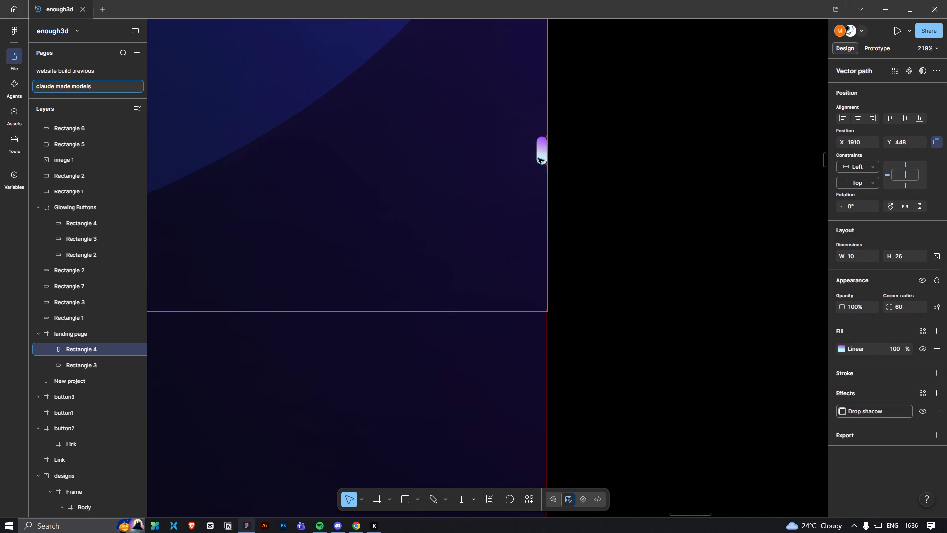
{"action": "left_click_drag", "start_coordinate": [538, 158], "coordinate": [536, 160]}
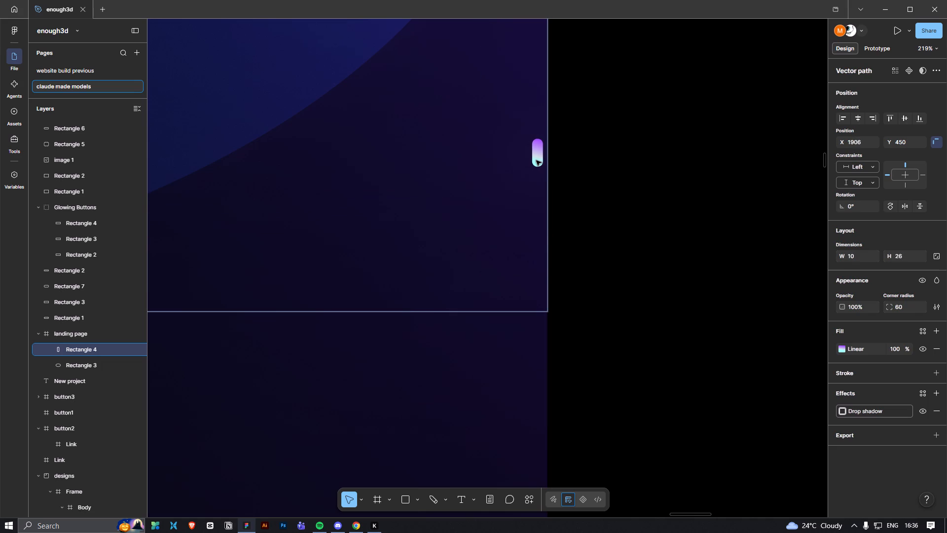
{"action": "left_click_drag", "start_coordinate": [536, 160], "coordinate": [536, 159]}
{"action": "left_click", "coordinate": [590, 161]}
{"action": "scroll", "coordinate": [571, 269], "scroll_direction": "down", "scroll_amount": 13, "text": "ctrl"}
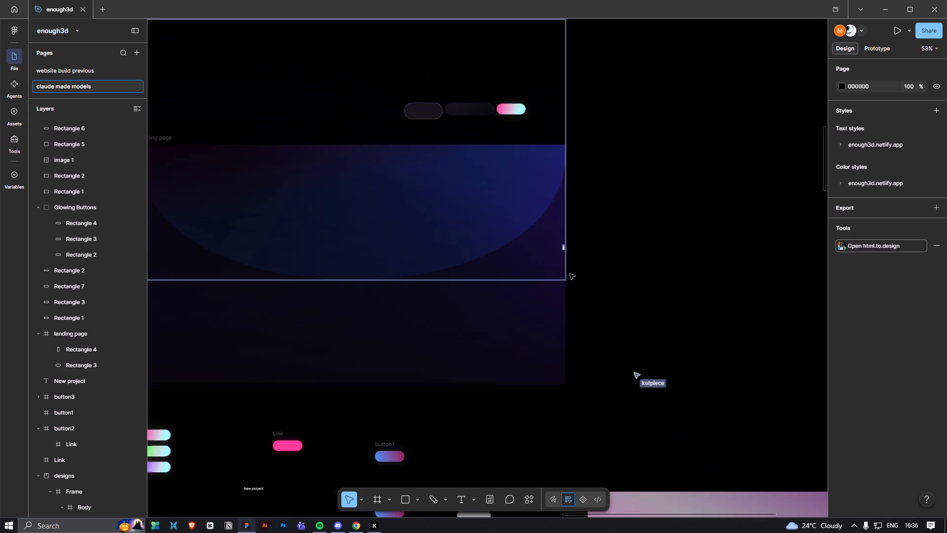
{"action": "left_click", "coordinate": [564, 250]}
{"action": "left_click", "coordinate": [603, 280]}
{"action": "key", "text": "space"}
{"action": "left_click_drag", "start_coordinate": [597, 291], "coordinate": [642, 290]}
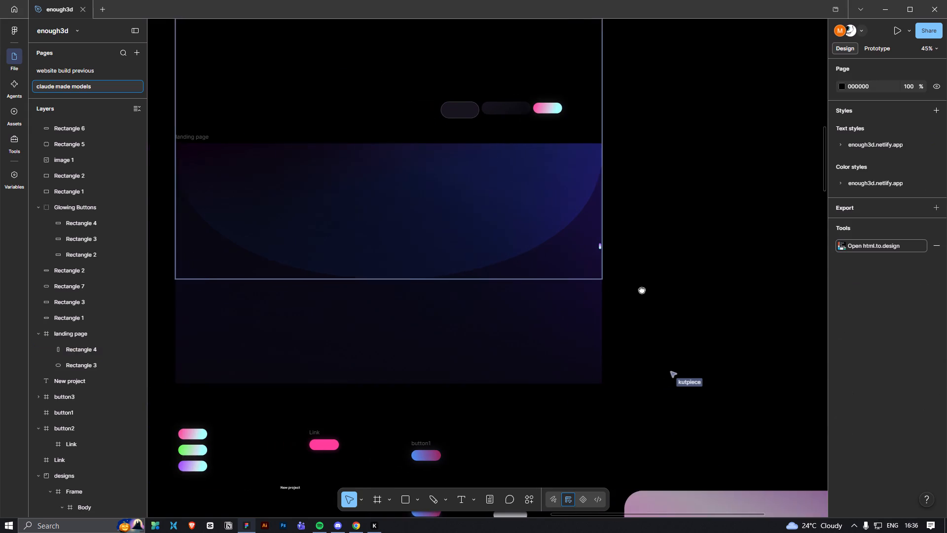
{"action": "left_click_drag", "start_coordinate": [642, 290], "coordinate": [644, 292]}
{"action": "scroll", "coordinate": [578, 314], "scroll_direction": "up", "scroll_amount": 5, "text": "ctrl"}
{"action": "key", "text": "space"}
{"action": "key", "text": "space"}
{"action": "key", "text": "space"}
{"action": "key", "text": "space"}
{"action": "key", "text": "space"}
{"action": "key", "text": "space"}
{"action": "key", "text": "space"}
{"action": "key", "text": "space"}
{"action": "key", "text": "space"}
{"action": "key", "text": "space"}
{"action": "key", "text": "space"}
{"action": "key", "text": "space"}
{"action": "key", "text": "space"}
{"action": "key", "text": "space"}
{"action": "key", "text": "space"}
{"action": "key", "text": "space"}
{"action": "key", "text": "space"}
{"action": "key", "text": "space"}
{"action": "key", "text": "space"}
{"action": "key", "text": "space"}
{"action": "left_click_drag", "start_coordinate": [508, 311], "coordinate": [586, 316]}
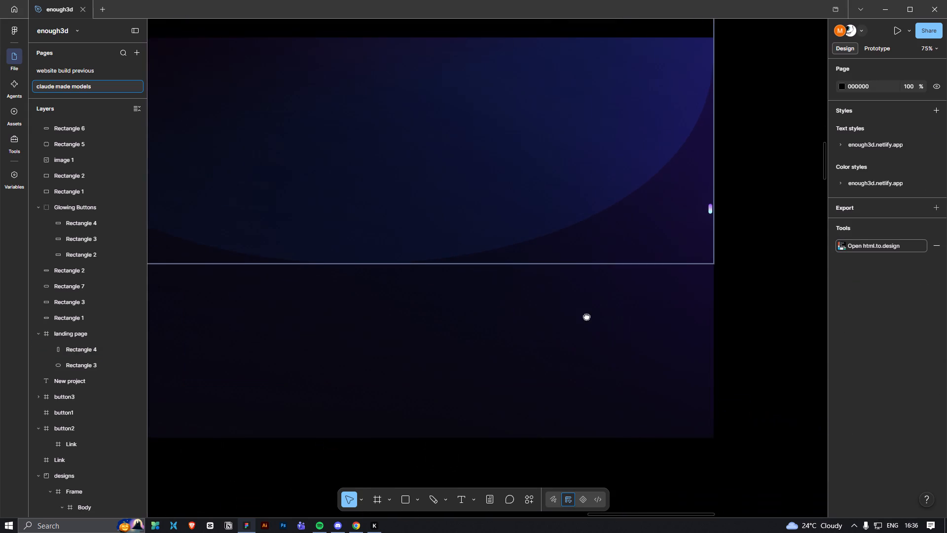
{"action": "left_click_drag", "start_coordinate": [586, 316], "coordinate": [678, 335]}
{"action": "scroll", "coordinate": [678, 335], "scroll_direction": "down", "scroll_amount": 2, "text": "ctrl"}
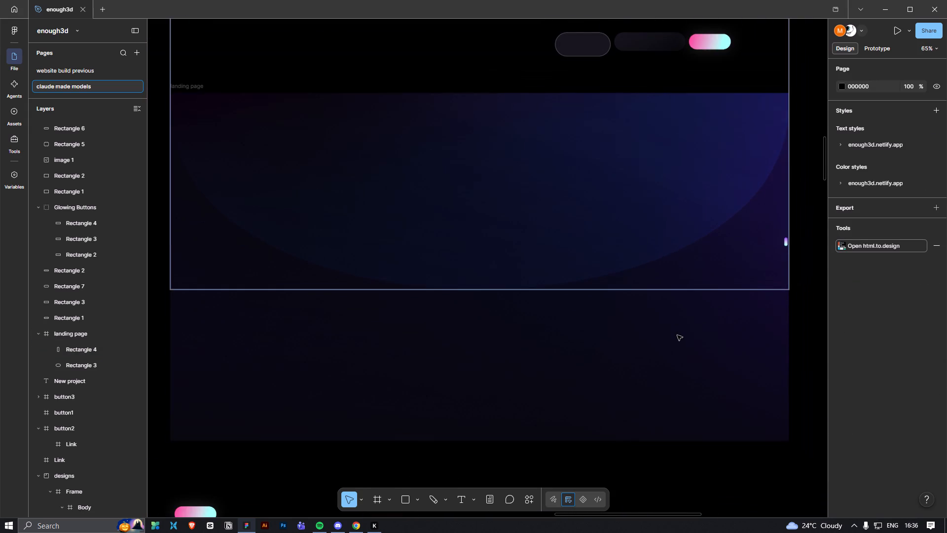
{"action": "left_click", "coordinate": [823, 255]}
Nudge the small pill left to X 1903, slightly away from the landing page's right edge.
{"action": "scroll", "coordinate": [807, 272], "scroll_direction": "up", "scroll_amount": 9, "text": "ctrl"}
{"action": "left_click", "coordinate": [740, 183], "text": "ctrl"}
{"action": "key", "text": "Left"}
{"action": "key", "text": "Left"}
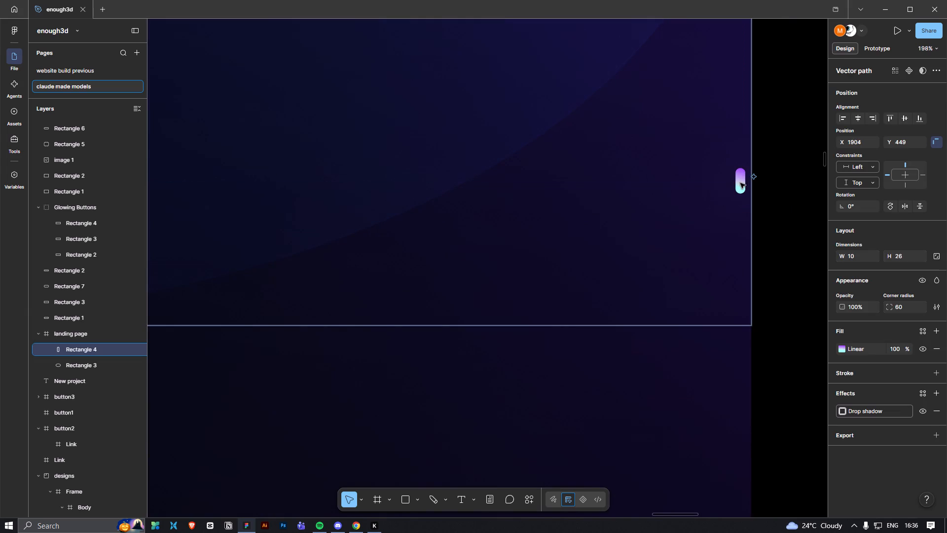
{"action": "key", "text": "Left"}
Stretch the small pill's lower end downward to make it slightly taller.
{"action": "scroll", "coordinate": [747, 176], "scroll_direction": "up", "scroll_amount": 9, "text": "ctrl"}
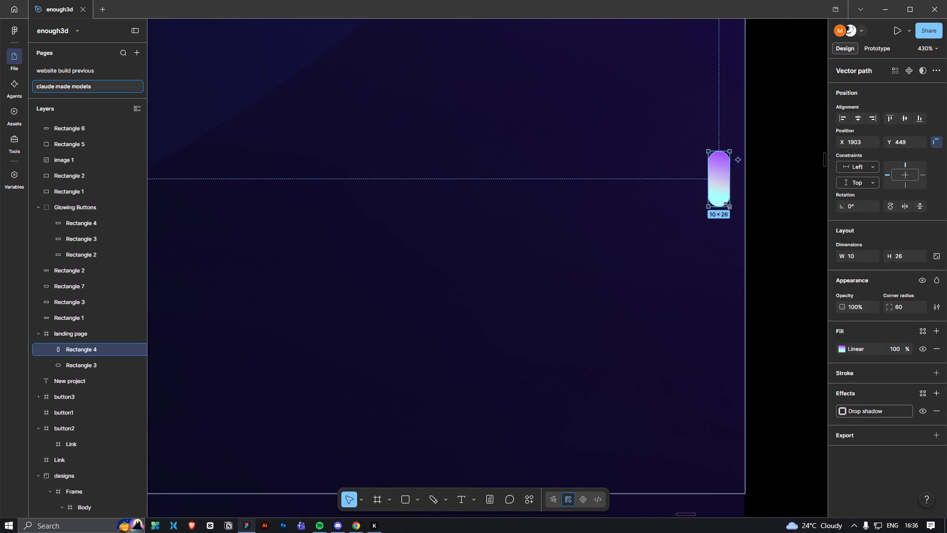
{"action": "left_click_drag", "start_coordinate": [720, 206], "coordinate": [718, 222]}
{"action": "left_click", "coordinate": [786, 209]}
{"action": "left_click_drag", "start_coordinate": [721, 200], "coordinate": [725, 200]}
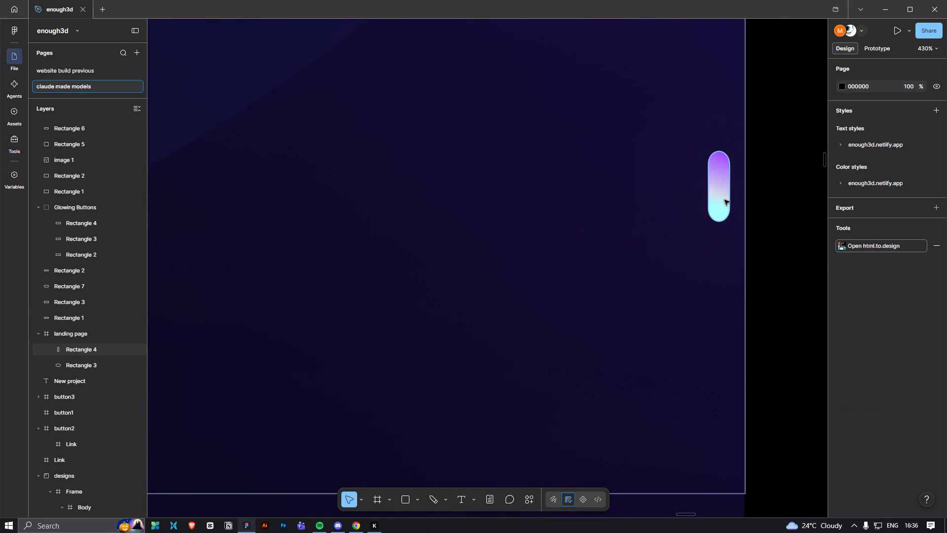
{"action": "left_click_drag", "start_coordinate": [725, 200], "coordinate": [726, 200]}
{"action": "left_click", "coordinate": [772, 199]}
Shorten the gradient ellipse from its lower edge to a size of 1920 × 1011.
{"action": "scroll", "coordinate": [765, 224], "scroll_direction": "down", "scroll_amount": 19}
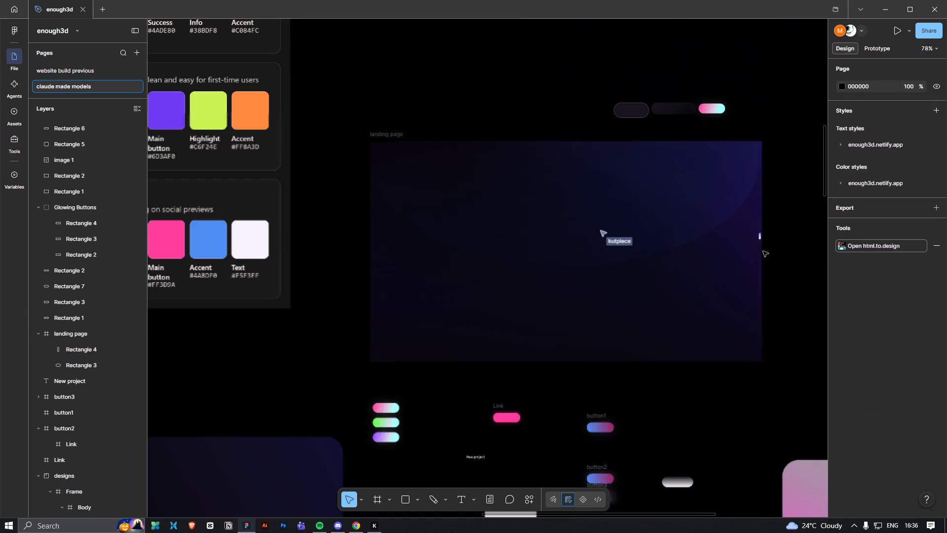
{"action": "left_click", "coordinate": [602, 237]}
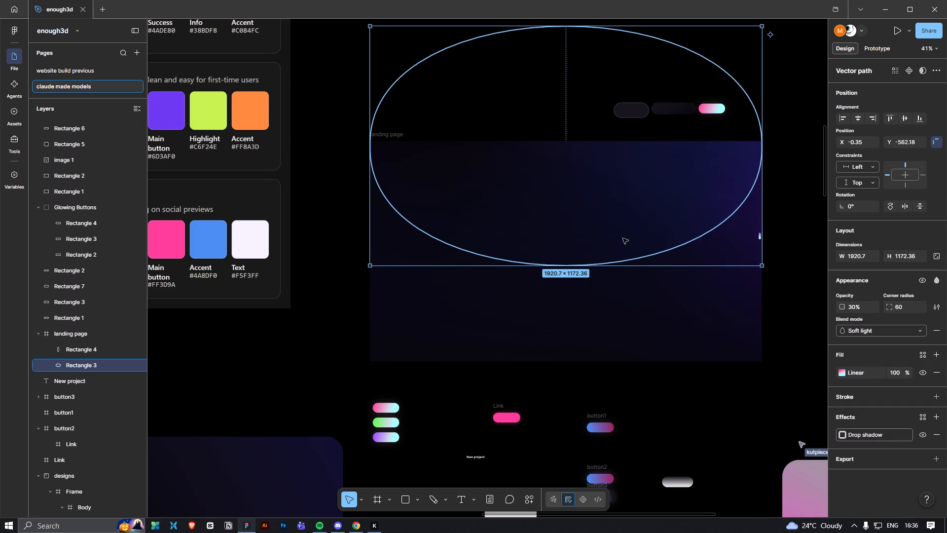
{"action": "left_click_drag", "start_coordinate": [587, 267], "coordinate": [588, 198]}
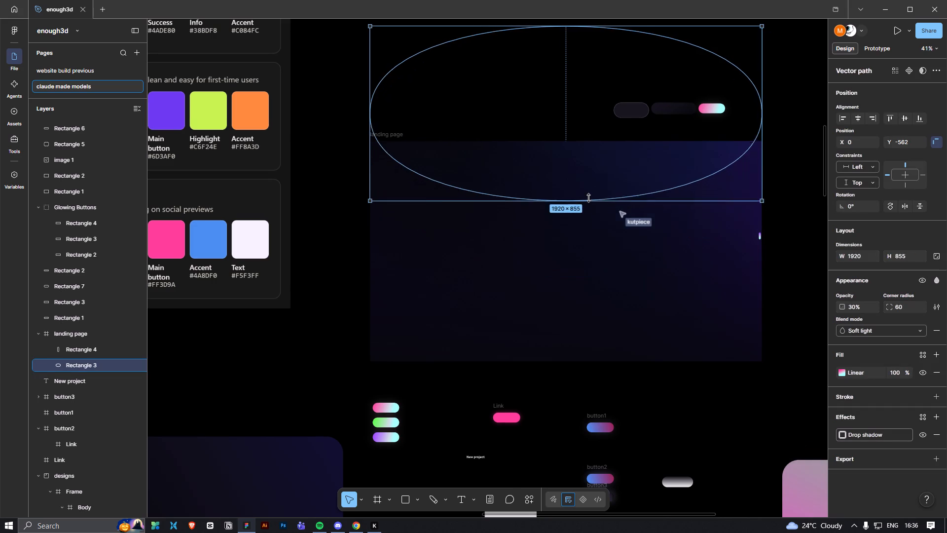
{"action": "left_click_drag", "start_coordinate": [588, 198], "coordinate": [589, 231]}
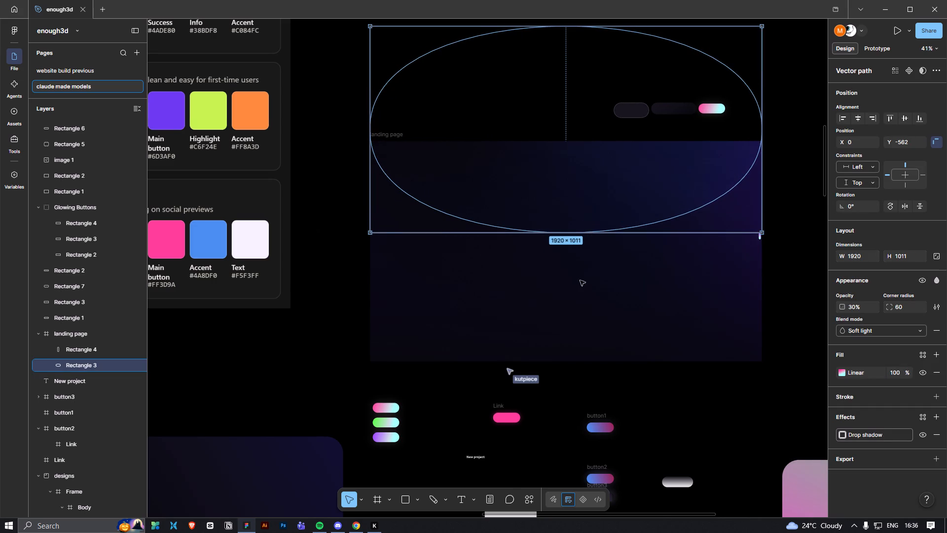
Set the gradient ellipse's layer opacity to 100%.
{"action": "left_click", "coordinate": [867, 328]}
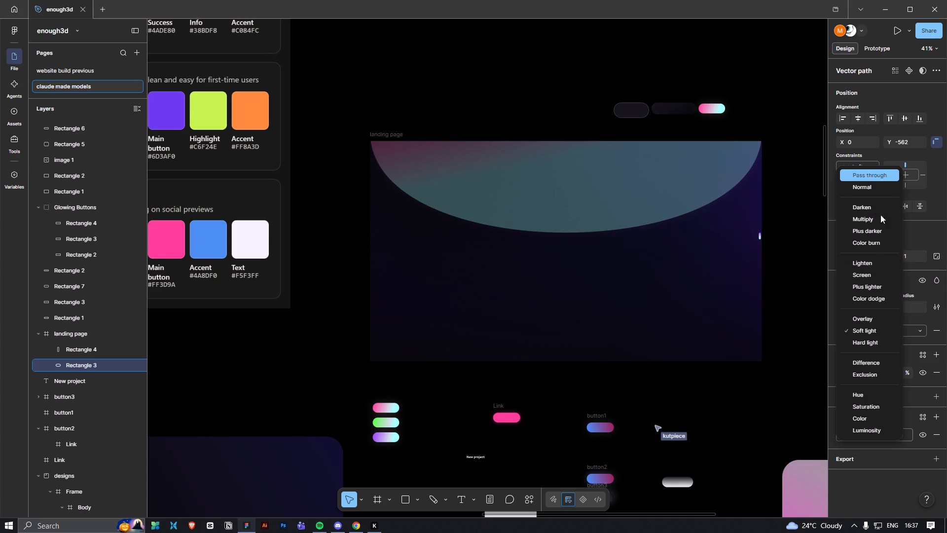
{"action": "left_click_drag", "start_coordinate": [865, 375], "coordinate": [865, 382]}
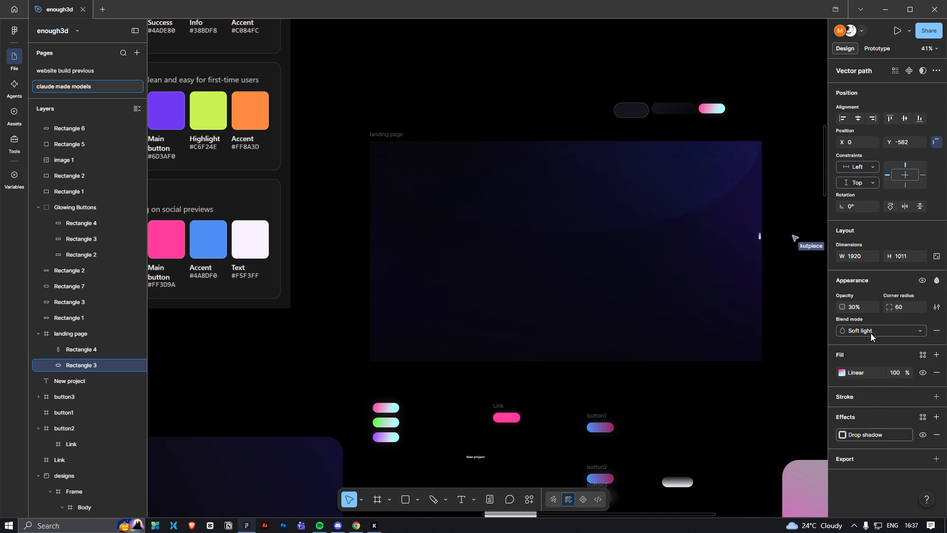
{"action": "left_click_drag", "start_coordinate": [839, 308], "coordinate": [621, 280]}
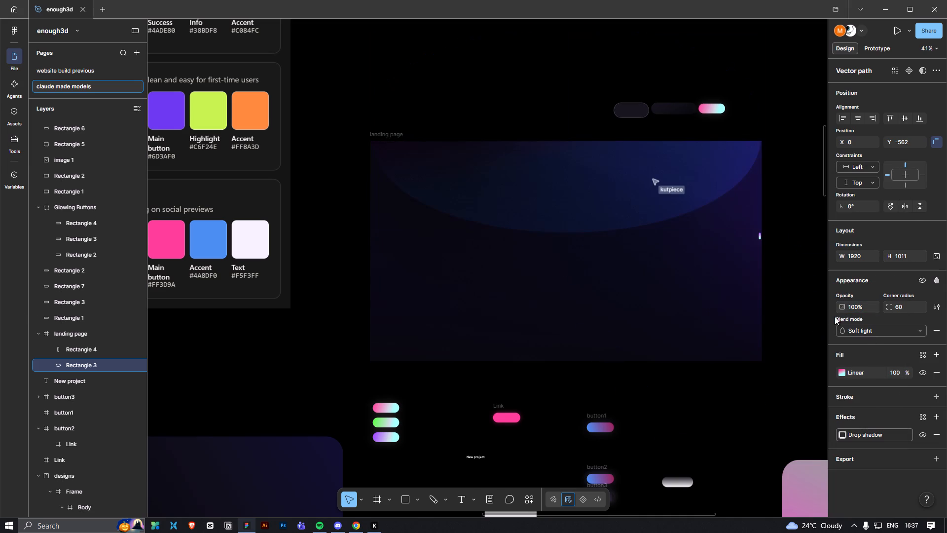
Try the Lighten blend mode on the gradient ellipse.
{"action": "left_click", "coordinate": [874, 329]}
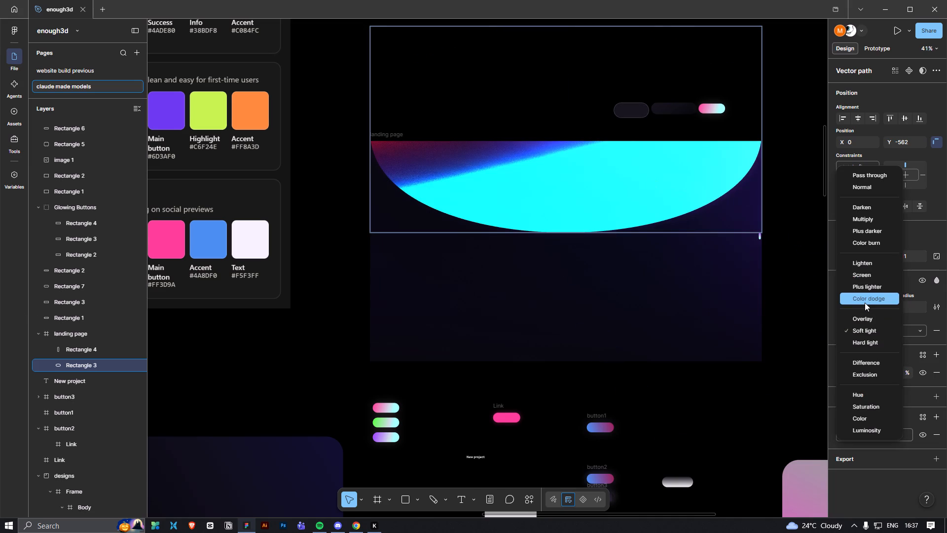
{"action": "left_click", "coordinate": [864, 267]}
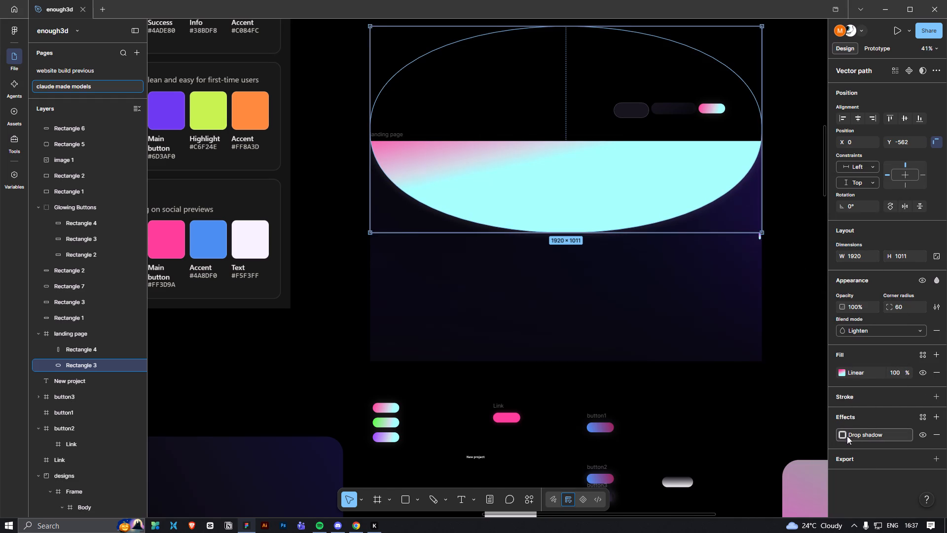
Add a layer blur effect to the gradient ellipse.
{"action": "left_click", "coordinate": [937, 418]}
{"action": "left_click", "coordinate": [880, 349]}
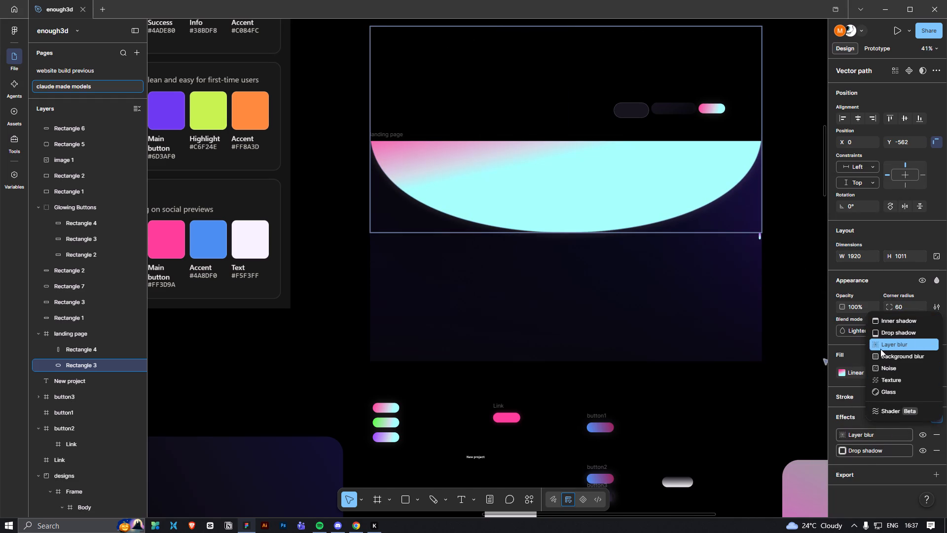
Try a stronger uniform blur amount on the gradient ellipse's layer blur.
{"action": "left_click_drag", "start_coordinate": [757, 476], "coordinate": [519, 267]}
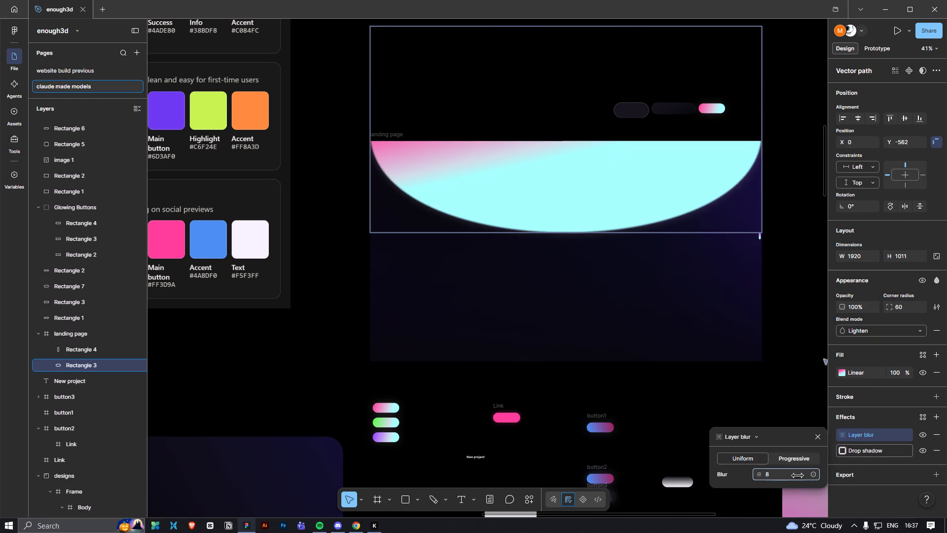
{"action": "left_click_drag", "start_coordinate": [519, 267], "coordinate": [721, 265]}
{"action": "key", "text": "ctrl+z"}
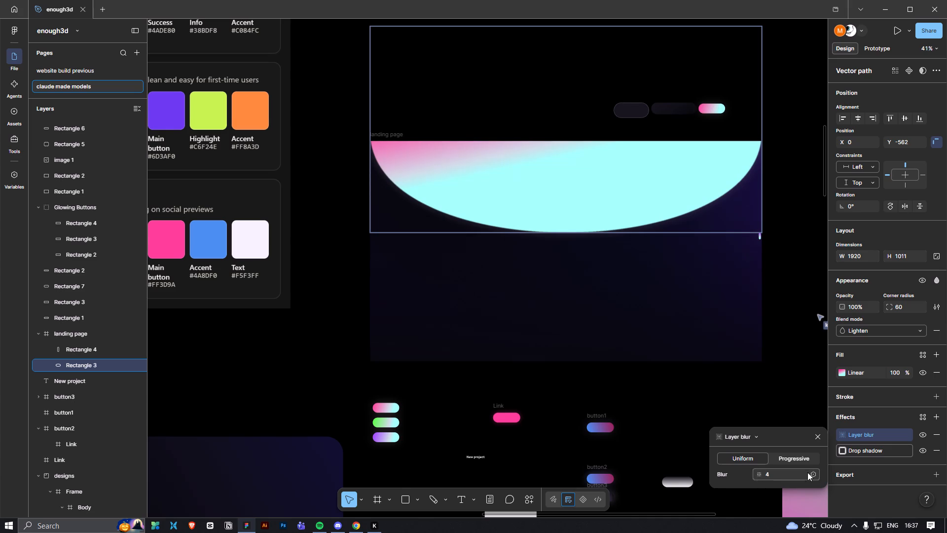
Switch the gradient ellipse's layer blur to Progressive.
{"action": "left_click", "coordinate": [799, 462]}
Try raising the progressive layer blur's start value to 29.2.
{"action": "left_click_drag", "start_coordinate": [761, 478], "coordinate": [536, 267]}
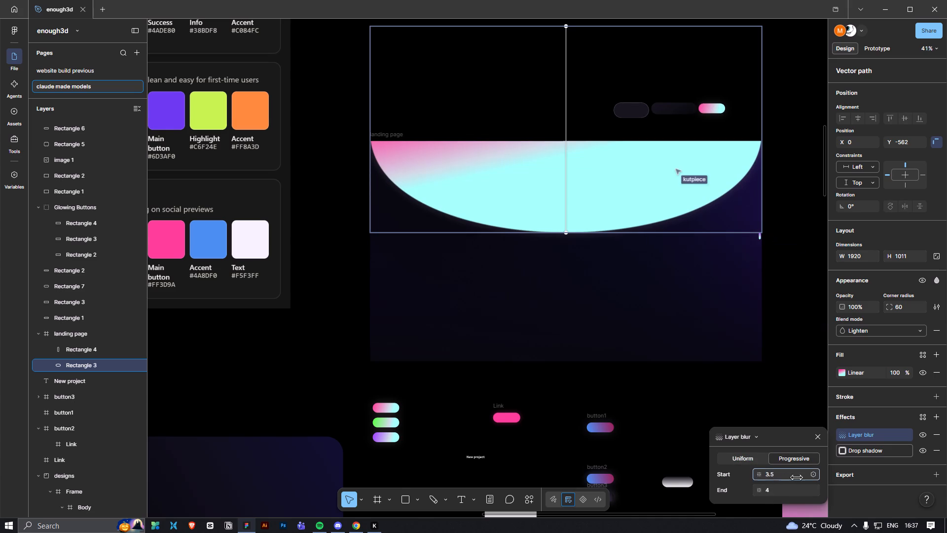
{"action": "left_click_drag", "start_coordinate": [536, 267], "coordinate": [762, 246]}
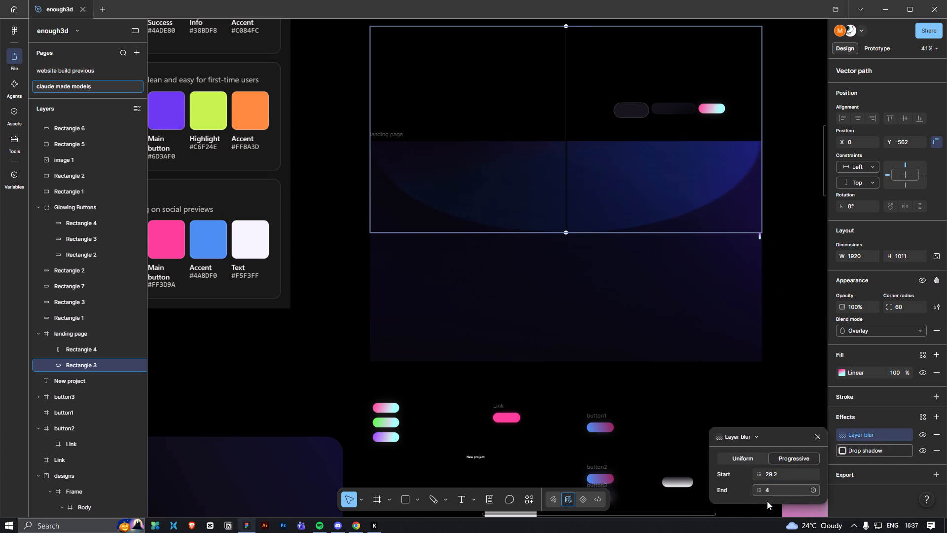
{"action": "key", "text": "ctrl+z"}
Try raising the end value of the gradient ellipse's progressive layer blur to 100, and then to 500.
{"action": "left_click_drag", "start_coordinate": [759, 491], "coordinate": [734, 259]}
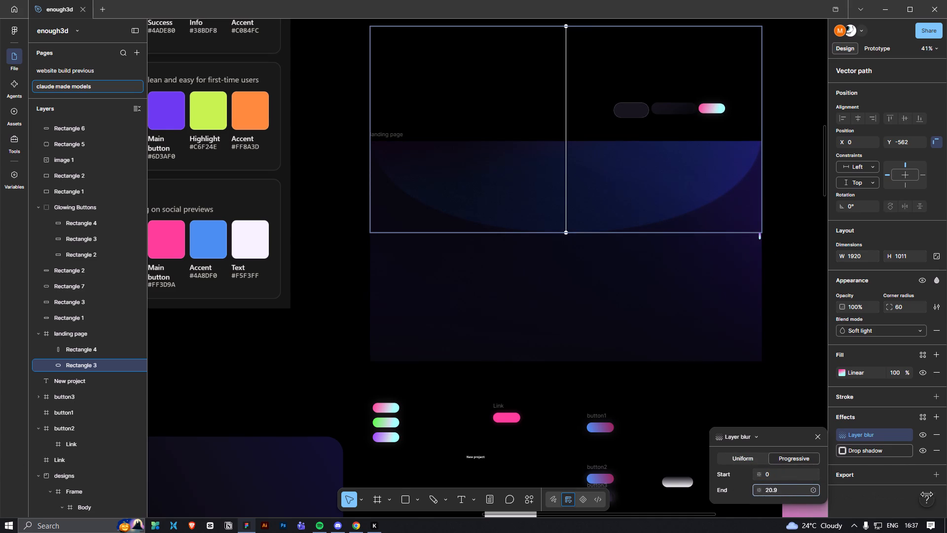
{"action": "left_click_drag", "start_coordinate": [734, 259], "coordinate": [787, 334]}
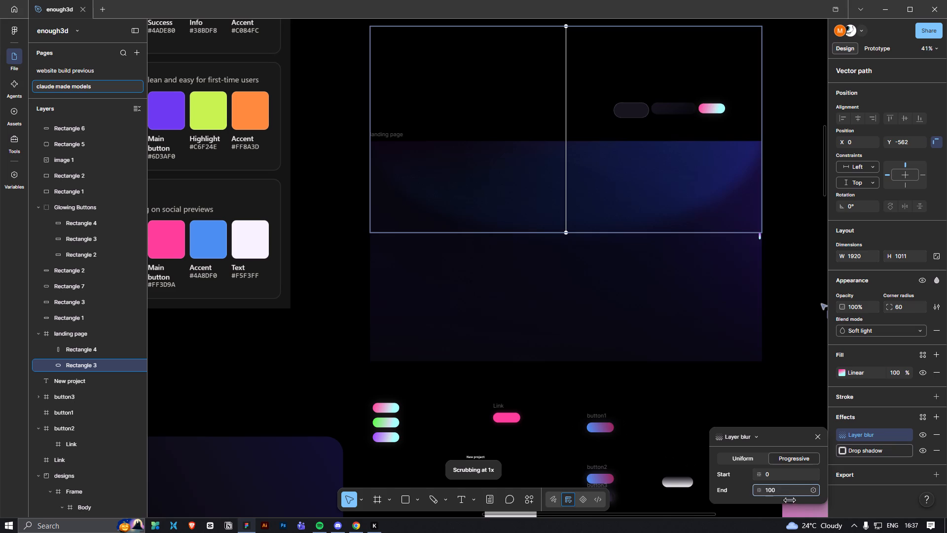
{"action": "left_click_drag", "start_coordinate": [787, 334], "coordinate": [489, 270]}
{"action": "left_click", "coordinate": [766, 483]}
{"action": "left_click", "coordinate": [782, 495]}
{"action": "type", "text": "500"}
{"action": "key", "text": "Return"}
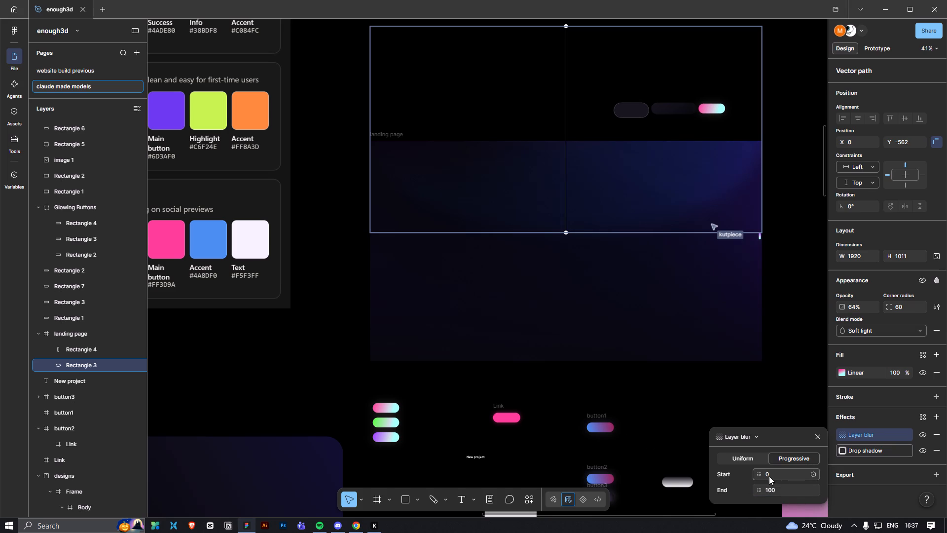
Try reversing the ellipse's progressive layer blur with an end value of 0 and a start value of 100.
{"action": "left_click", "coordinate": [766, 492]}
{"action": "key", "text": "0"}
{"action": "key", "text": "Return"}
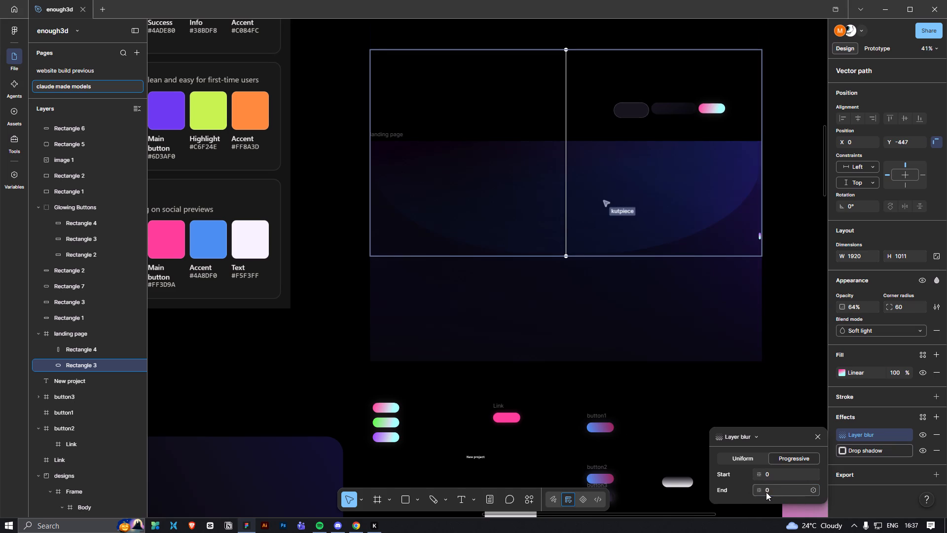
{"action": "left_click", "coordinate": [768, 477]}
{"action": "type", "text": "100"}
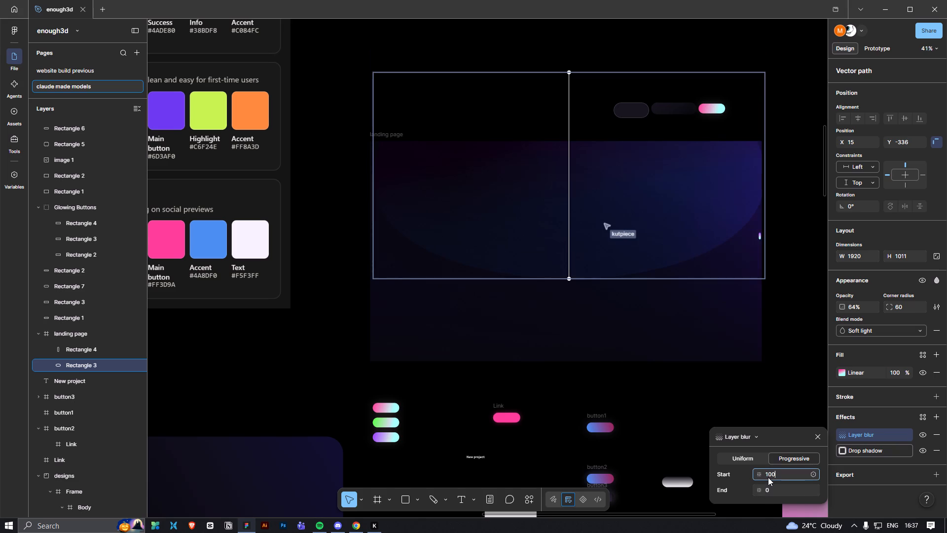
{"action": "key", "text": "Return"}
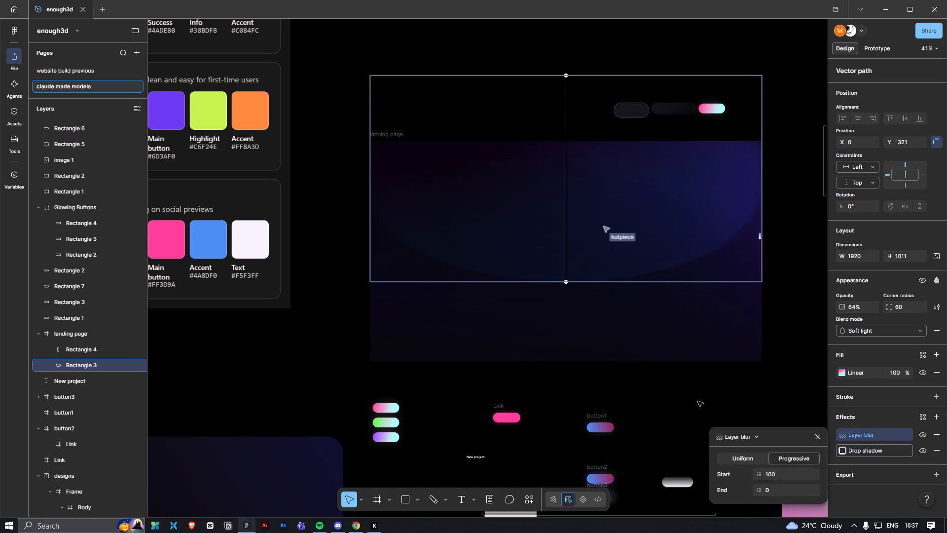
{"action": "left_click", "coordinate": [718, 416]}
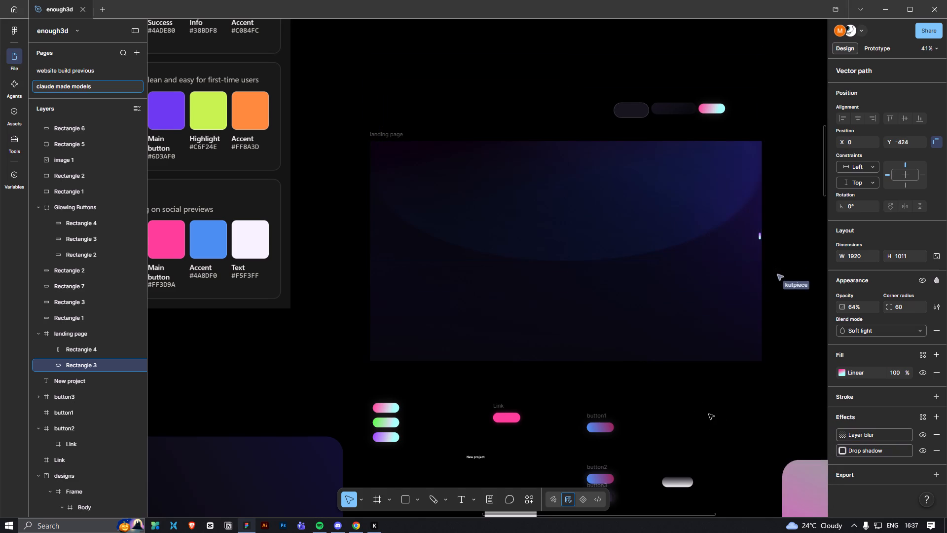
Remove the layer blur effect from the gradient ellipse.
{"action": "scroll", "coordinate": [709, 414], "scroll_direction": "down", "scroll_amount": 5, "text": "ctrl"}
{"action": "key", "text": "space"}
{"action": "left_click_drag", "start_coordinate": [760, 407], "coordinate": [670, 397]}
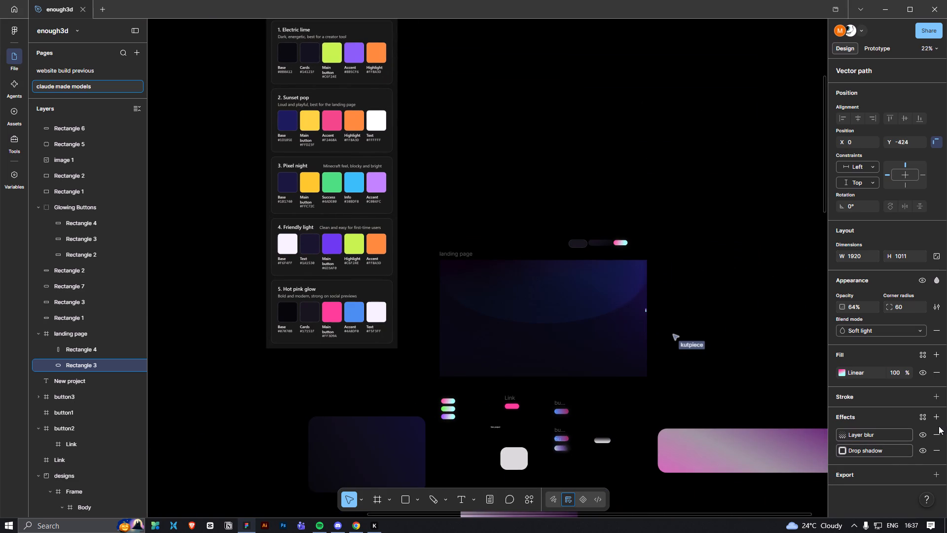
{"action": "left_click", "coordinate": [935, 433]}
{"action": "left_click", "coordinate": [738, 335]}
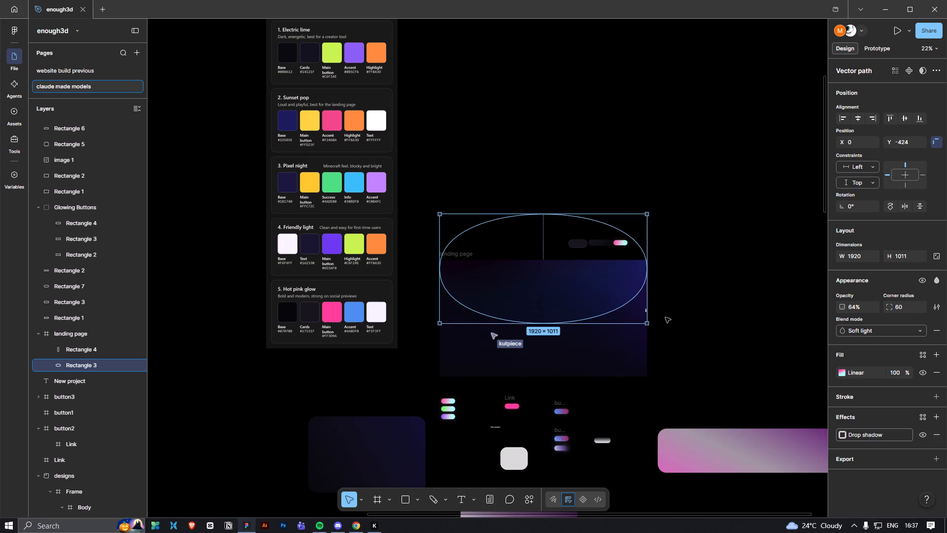
Delete the gradient ellipse from the landing page frame.
{"action": "key", "text": "BackSpace"}
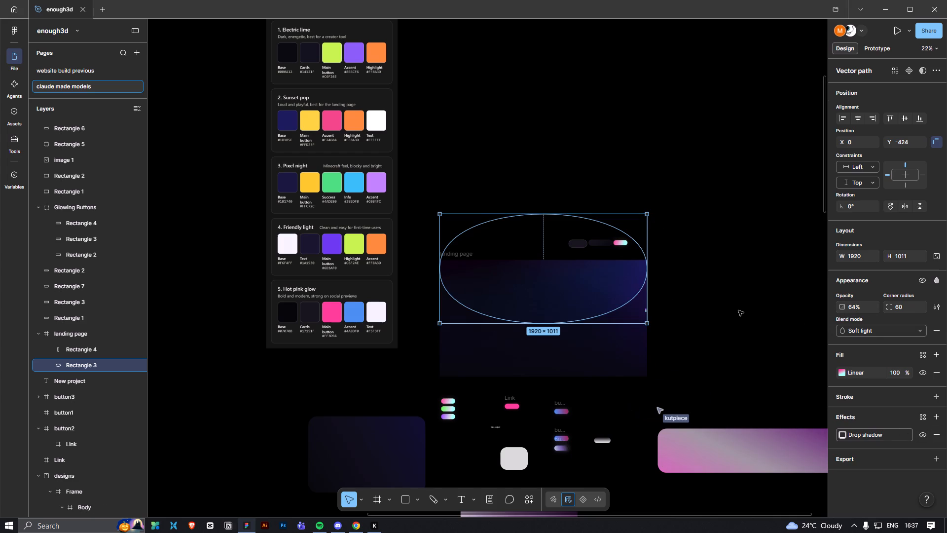
Nudge the small scrollbar-like gradient pill five pixels inward from the landing page frame's right edge.
{"action": "scroll", "coordinate": [659, 335], "scroll_direction": "up", "scroll_amount": 3, "text": "ctrl"}
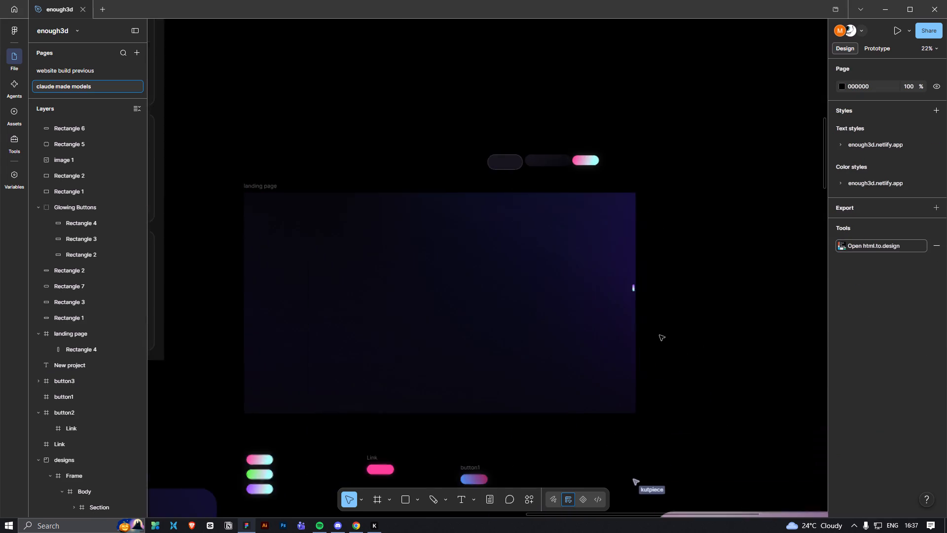
{"action": "scroll", "coordinate": [659, 335], "scroll_direction": "up", "scroll_amount": 4, "text": "ctrl"}
{"action": "left_click", "coordinate": [630, 285]}
{"action": "key", "text": "Left"}
{"action": "key", "text": "Left"}
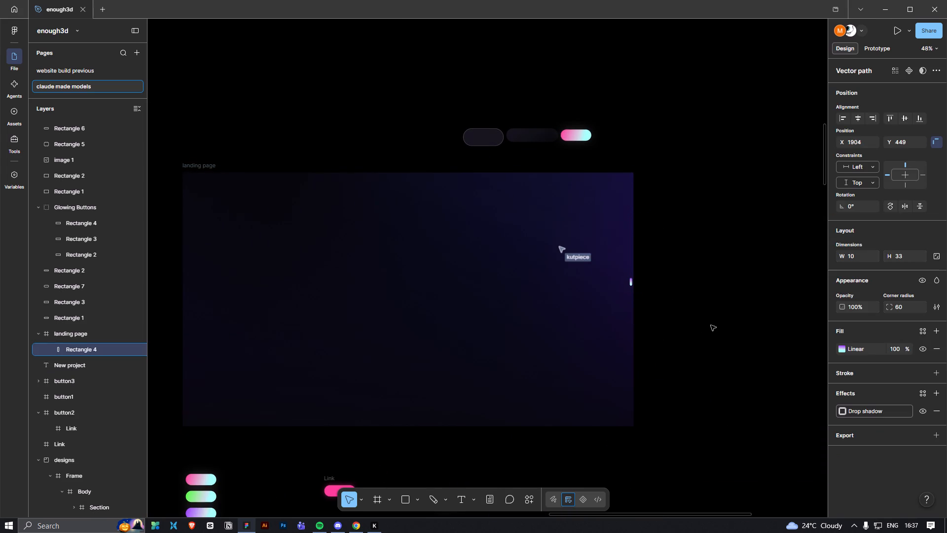
{"action": "key", "text": "Left"}
{"action": "key", "text": "Left"}
{"action": "key", "text": "Left"}
{"action": "left_click", "coordinate": [711, 325]}
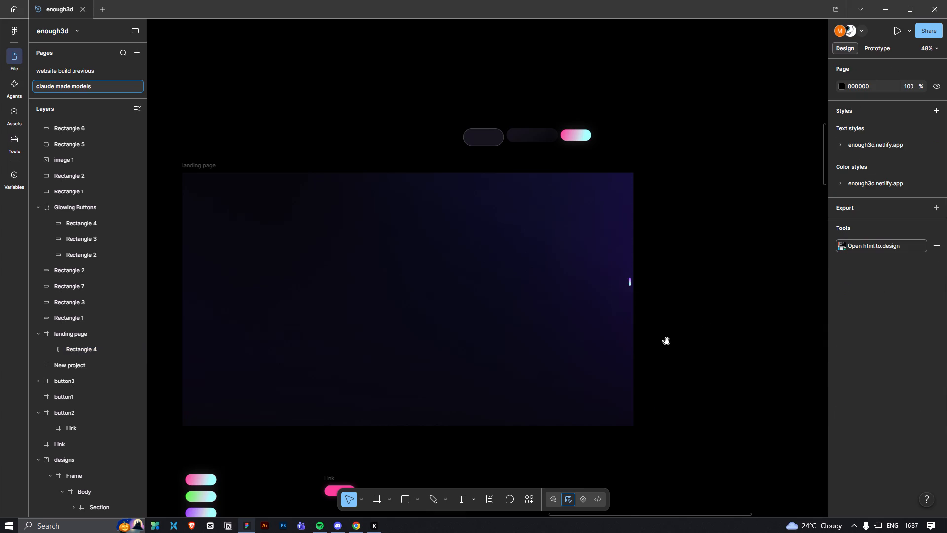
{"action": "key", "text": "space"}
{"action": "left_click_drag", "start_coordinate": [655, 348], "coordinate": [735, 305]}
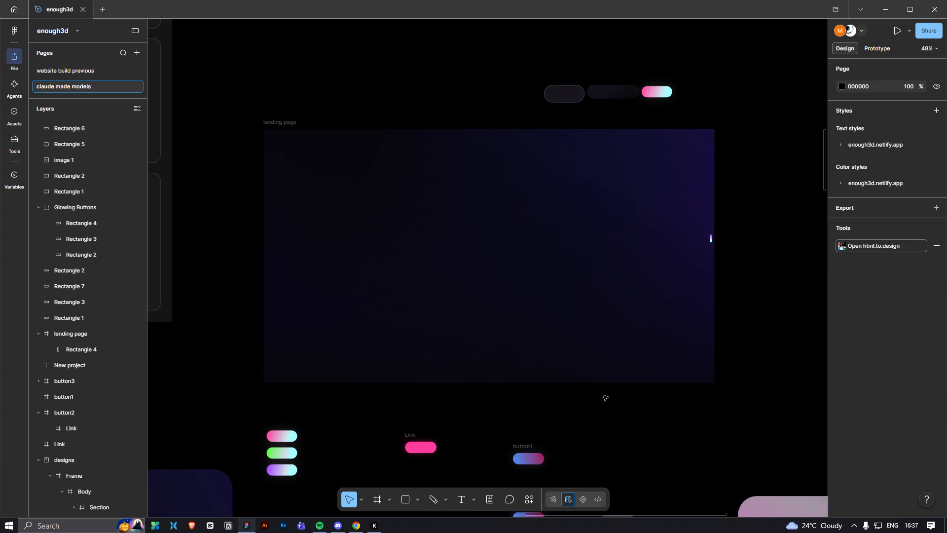
Switch to Google Chrome and reload the Pinterest home page.
{"action": "left_click", "coordinate": [358, 529]}
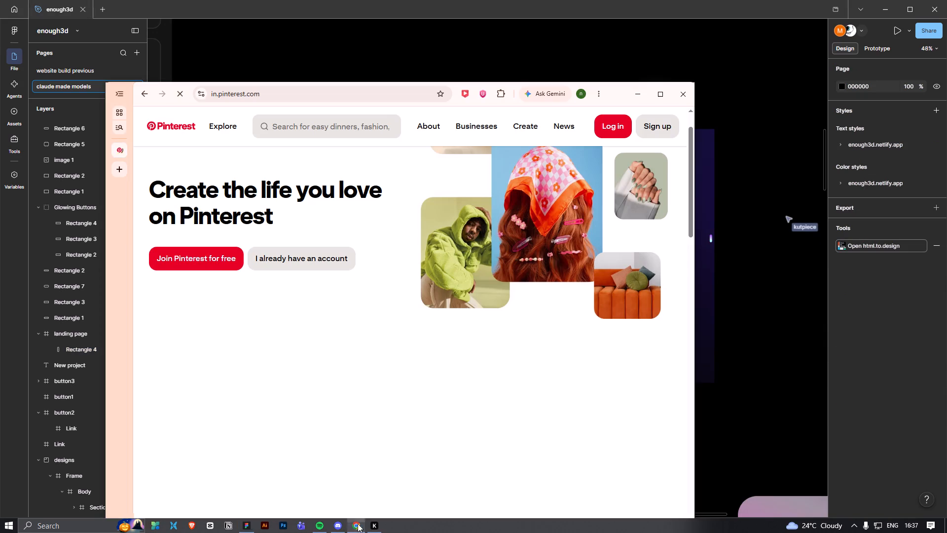
{"action": "left_click", "coordinate": [177, 98]}
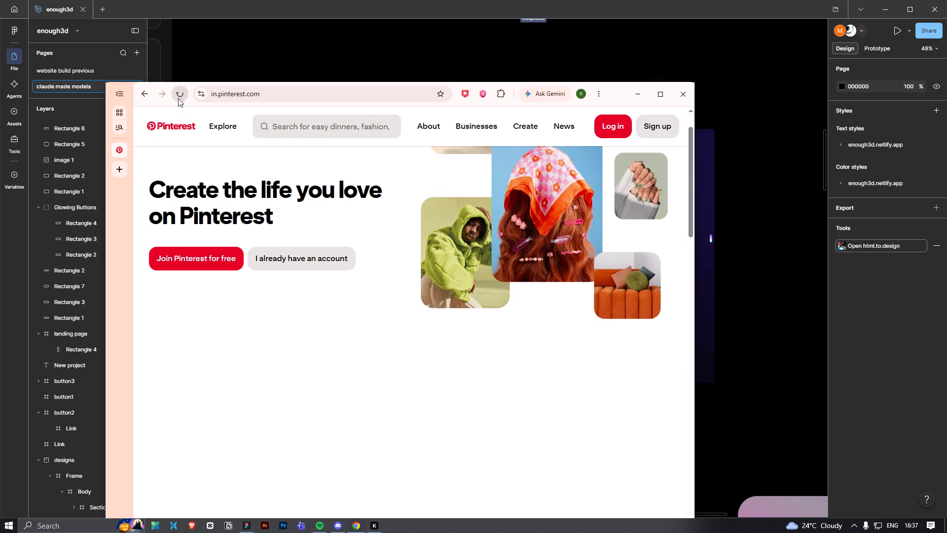
{"action": "left_click", "coordinate": [185, 89]}
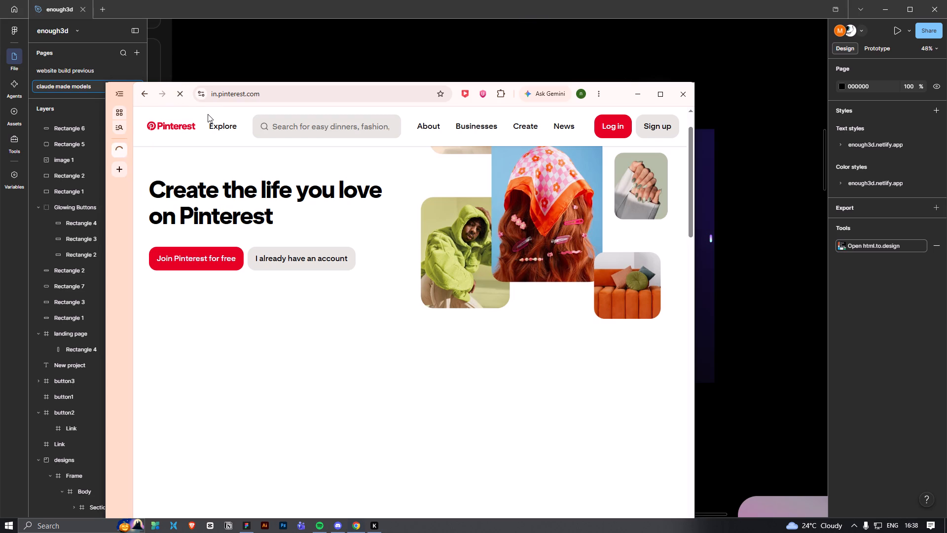
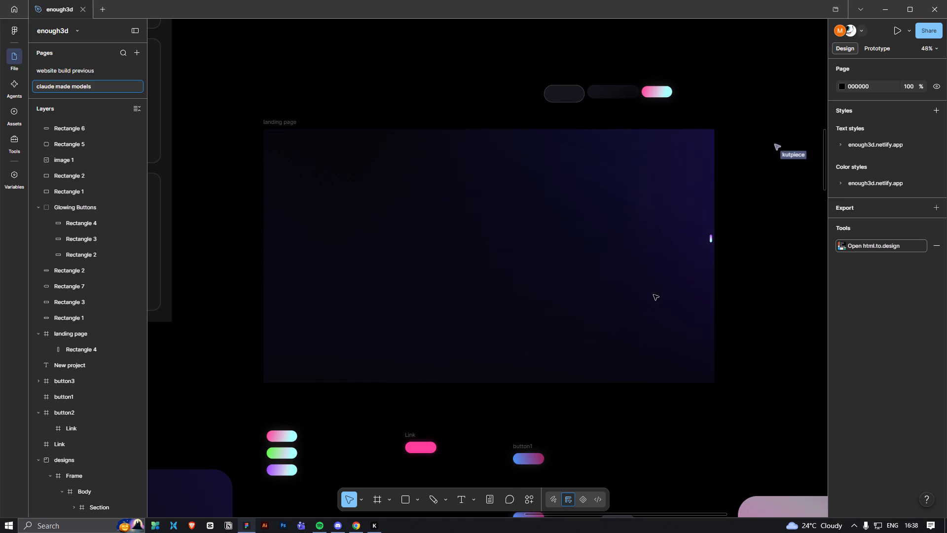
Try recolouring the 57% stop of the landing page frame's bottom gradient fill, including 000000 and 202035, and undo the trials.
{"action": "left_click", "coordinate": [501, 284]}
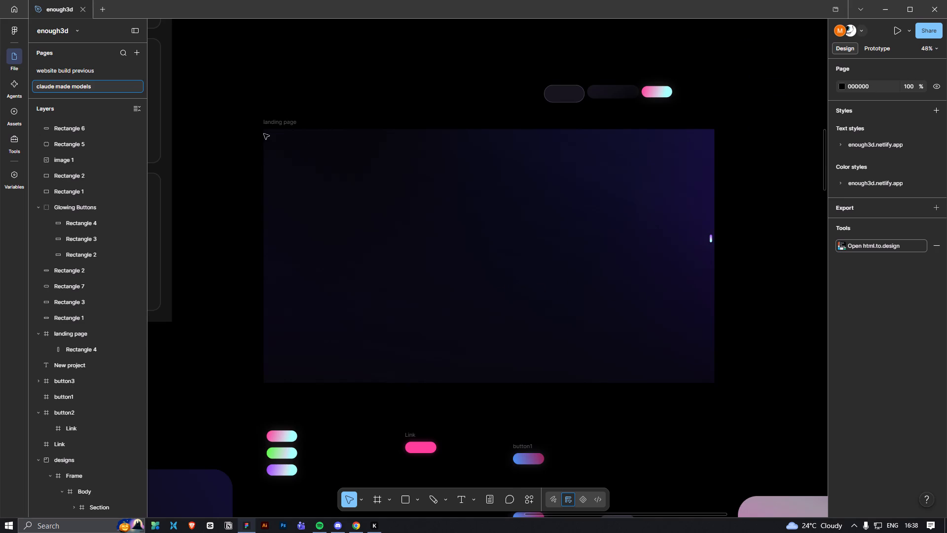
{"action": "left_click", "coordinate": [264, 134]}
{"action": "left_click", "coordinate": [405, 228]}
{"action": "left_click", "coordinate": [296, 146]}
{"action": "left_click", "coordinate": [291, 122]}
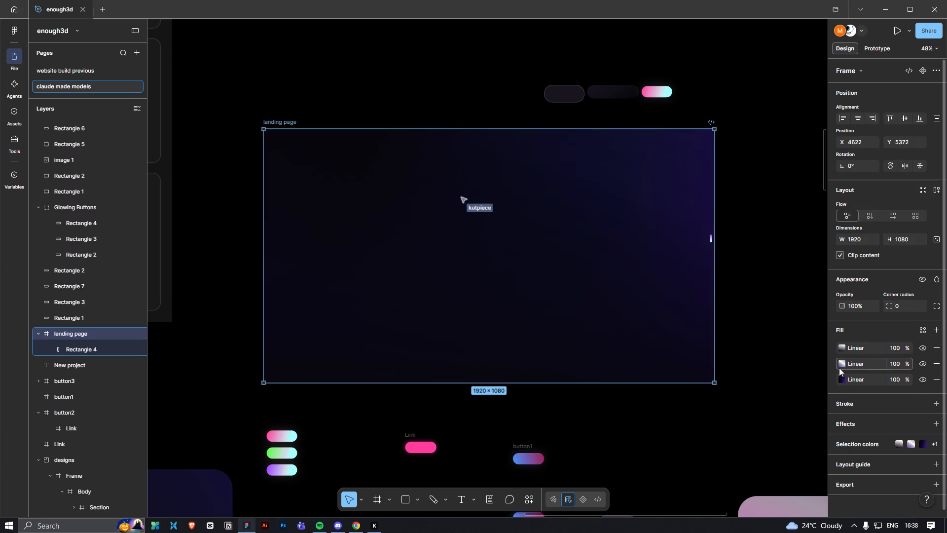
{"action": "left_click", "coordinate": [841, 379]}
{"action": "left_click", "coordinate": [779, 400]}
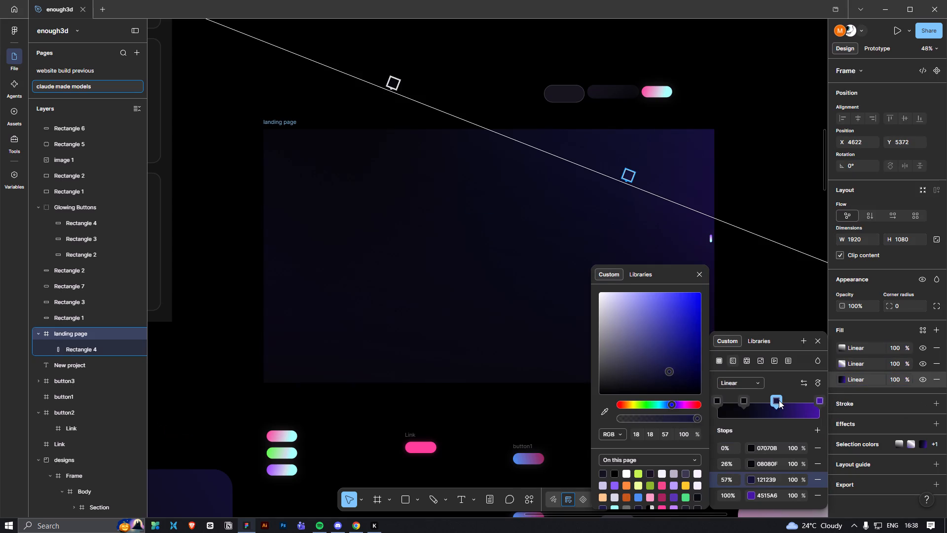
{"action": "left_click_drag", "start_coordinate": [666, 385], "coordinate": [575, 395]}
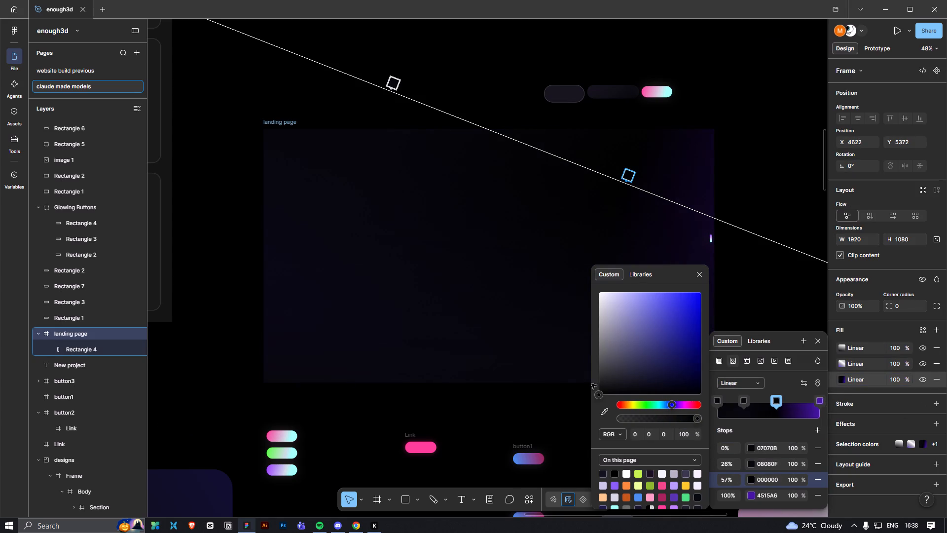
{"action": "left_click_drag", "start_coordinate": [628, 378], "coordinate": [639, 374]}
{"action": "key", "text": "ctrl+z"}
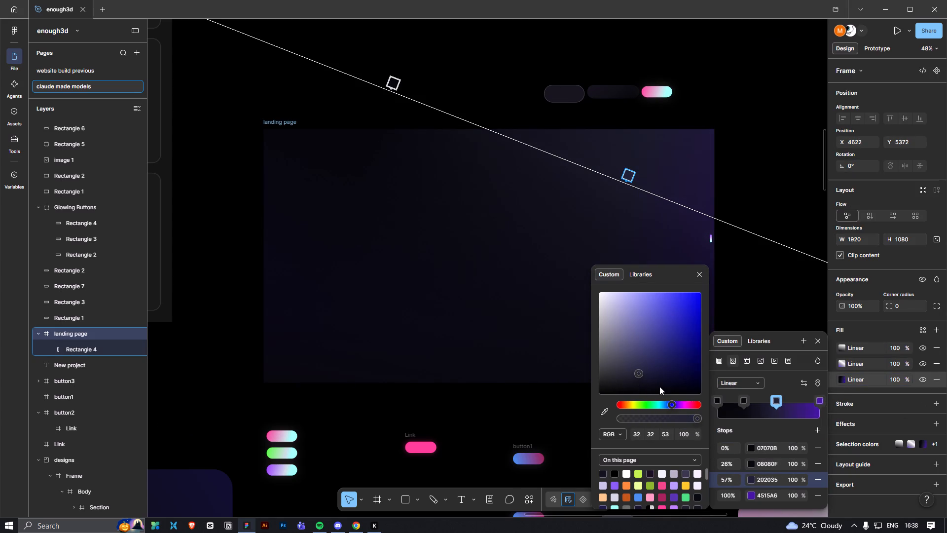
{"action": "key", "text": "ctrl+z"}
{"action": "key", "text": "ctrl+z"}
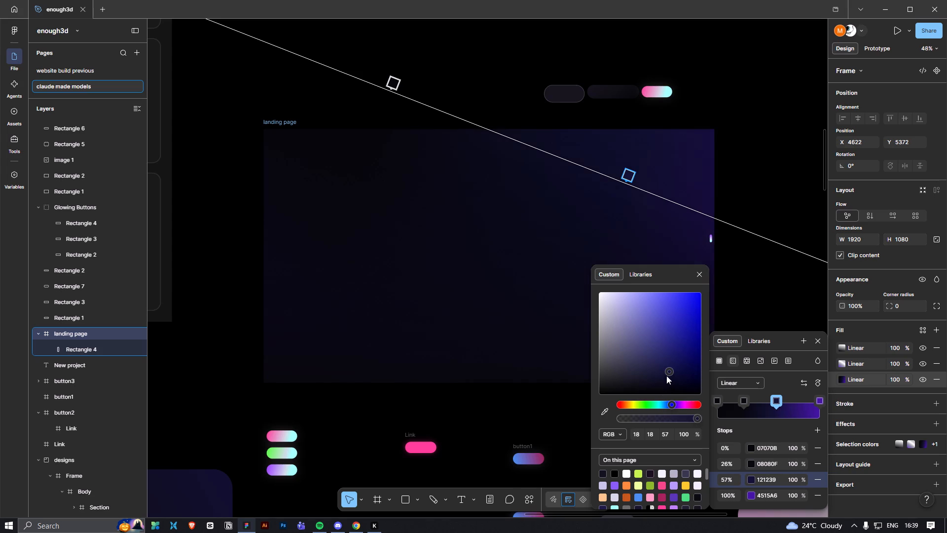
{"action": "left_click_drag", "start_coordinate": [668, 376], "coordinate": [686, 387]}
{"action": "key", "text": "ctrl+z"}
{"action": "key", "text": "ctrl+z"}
Darken the 57% stop of the landing page frame's middle gradient fill to near-black.
{"action": "left_click", "coordinate": [849, 364]}
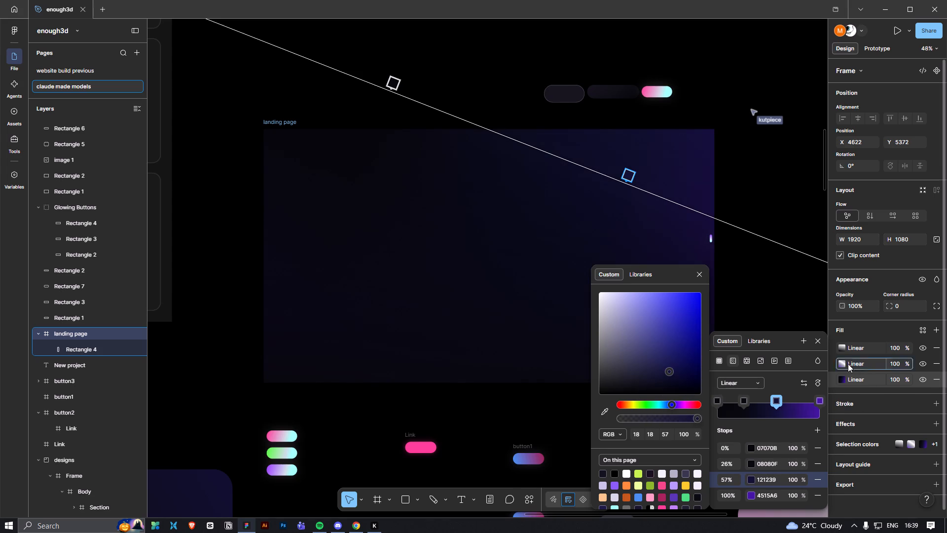
{"action": "left_click", "coordinate": [841, 363]}
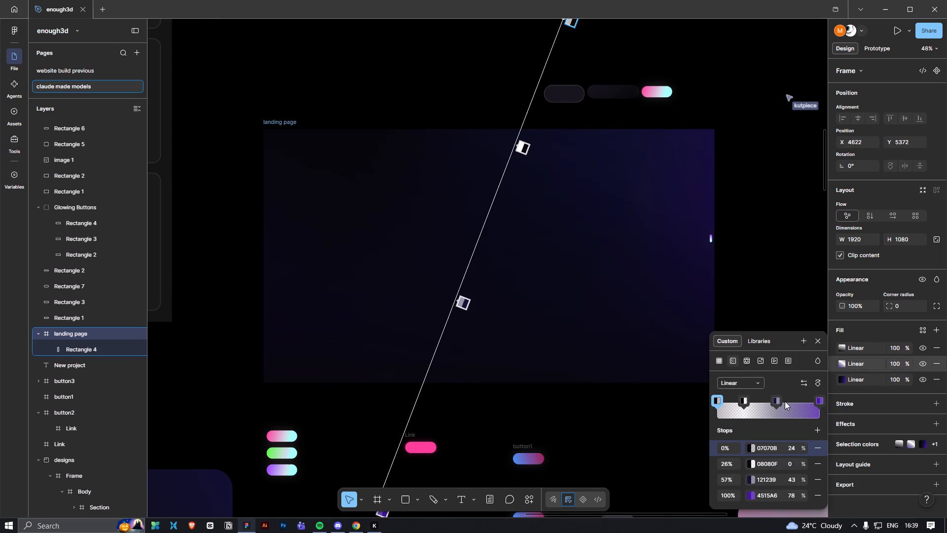
{"action": "left_click", "coordinate": [776, 401]}
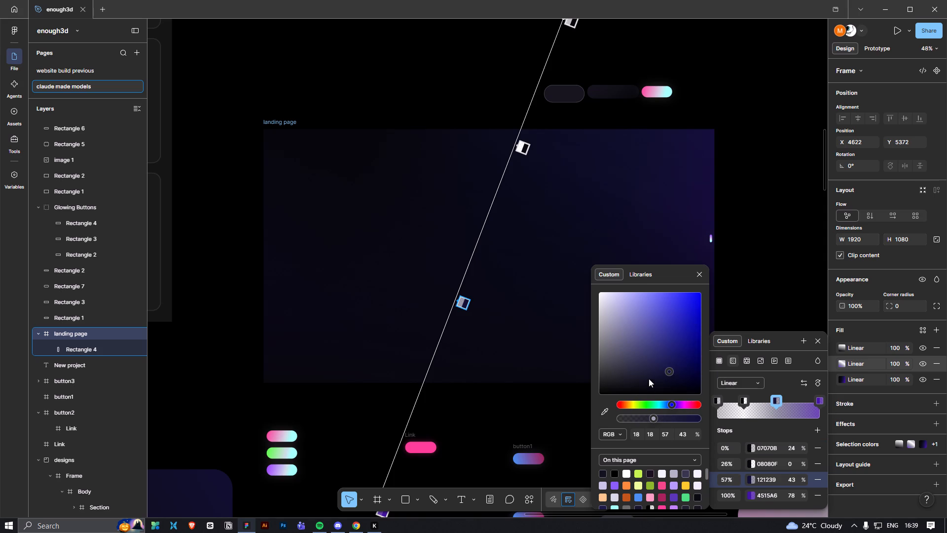
{"action": "left_click_drag", "start_coordinate": [668, 373], "coordinate": [693, 395]}
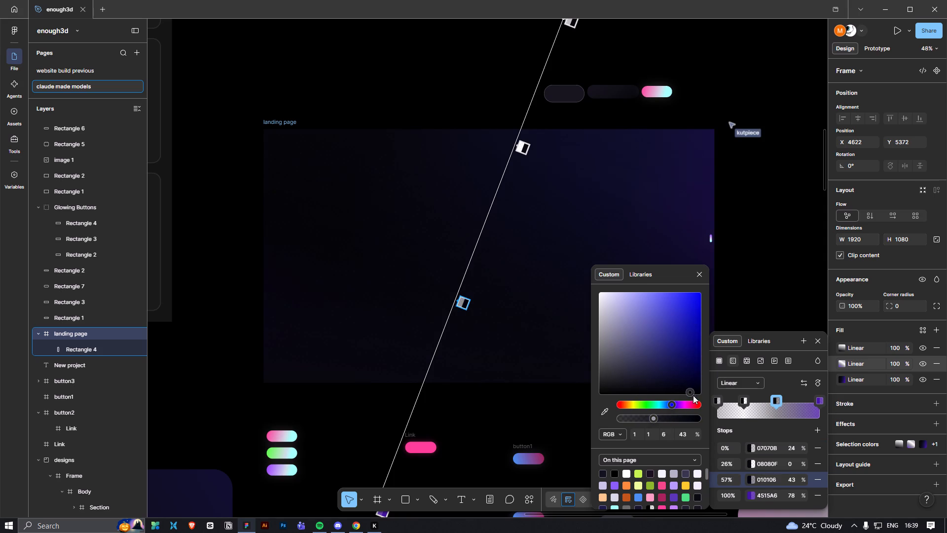
{"action": "left_click_drag", "start_coordinate": [693, 395], "coordinate": [696, 397]}
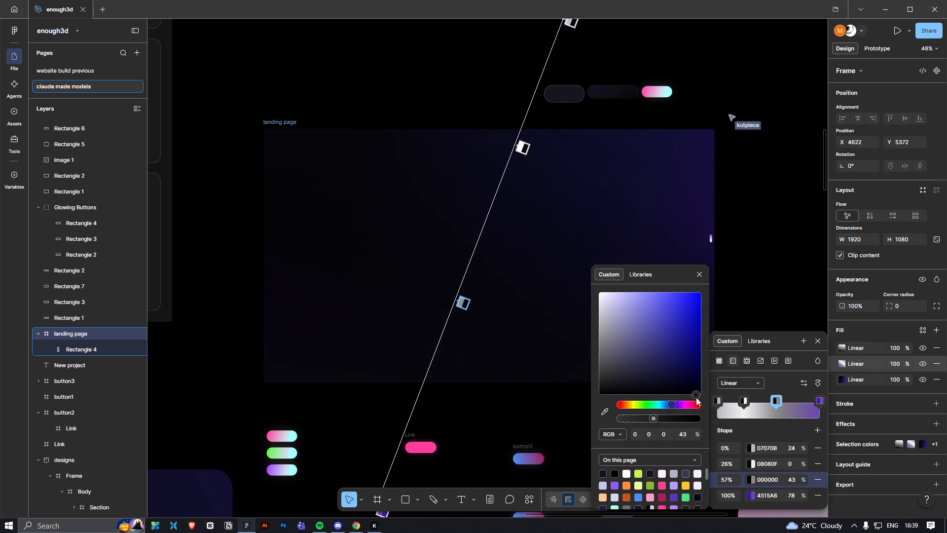
{"action": "left_click_drag", "start_coordinate": [696, 397], "coordinate": [686, 385]}
{"action": "left_click", "coordinate": [777, 305]}
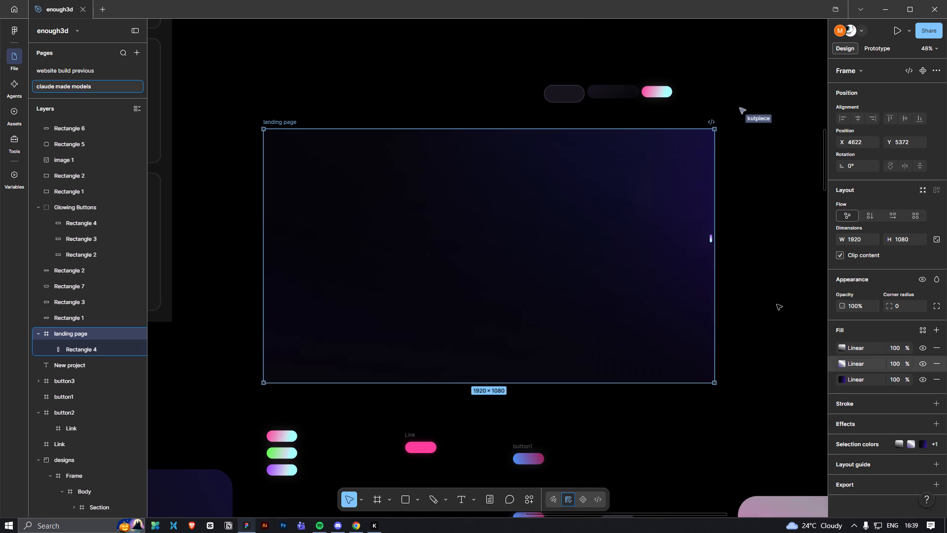
{"action": "left_click", "coordinate": [781, 314]}
Undo the last three edits on the landing page's fill and redo one of them.
{"action": "scroll", "coordinate": [781, 365], "scroll_direction": "down", "scroll_amount": 7, "text": "ctrl"}
{"action": "key", "text": "ctrl+z"}
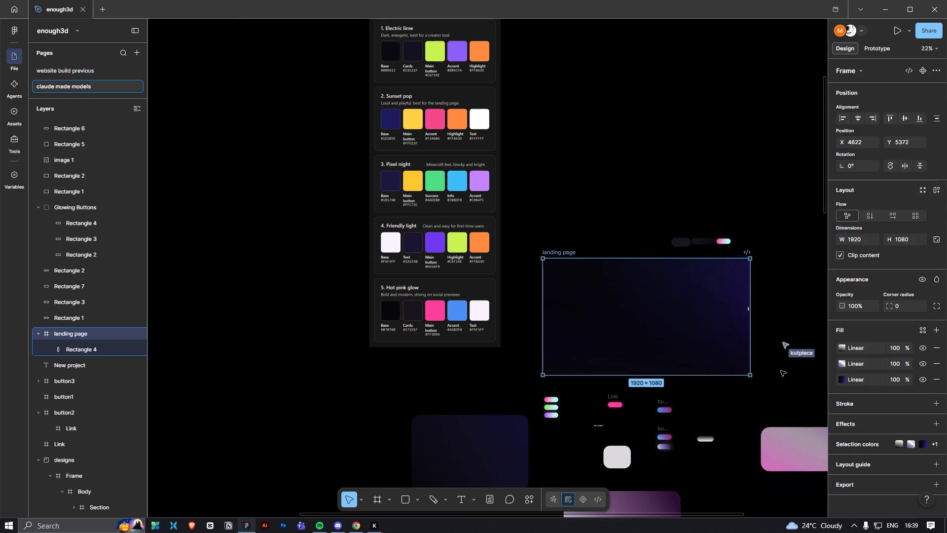
{"action": "key", "text": "ctrl+z"}
{"action": "key", "text": "ctrl+z"}
{"action": "key", "text": "ctrl+shift+z"}
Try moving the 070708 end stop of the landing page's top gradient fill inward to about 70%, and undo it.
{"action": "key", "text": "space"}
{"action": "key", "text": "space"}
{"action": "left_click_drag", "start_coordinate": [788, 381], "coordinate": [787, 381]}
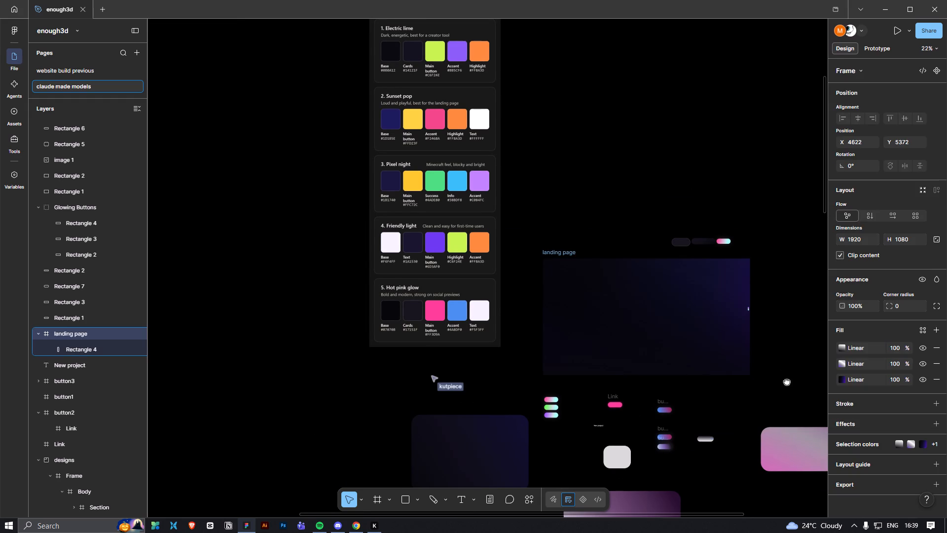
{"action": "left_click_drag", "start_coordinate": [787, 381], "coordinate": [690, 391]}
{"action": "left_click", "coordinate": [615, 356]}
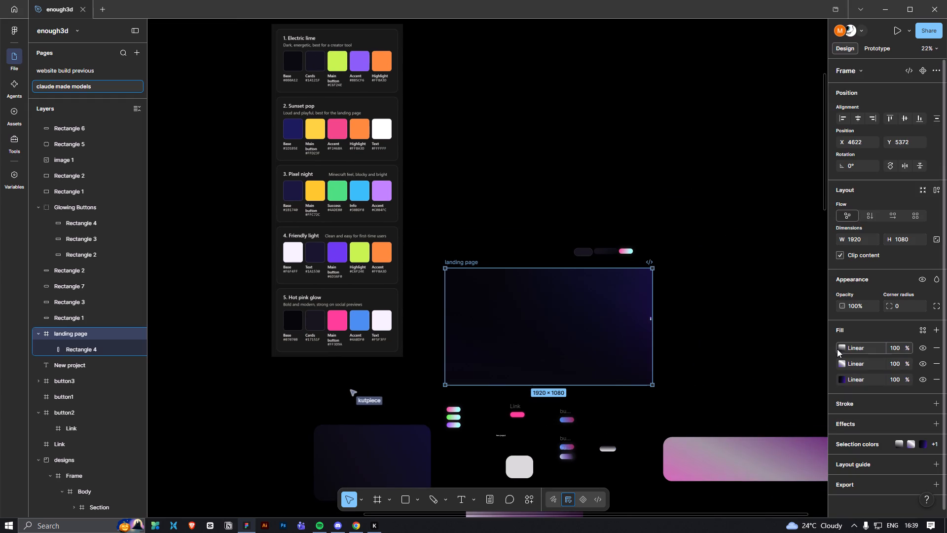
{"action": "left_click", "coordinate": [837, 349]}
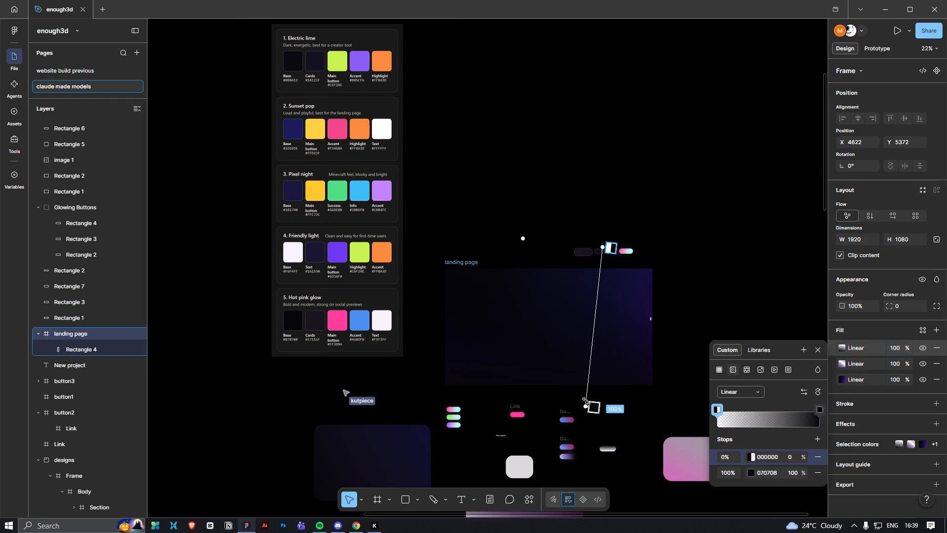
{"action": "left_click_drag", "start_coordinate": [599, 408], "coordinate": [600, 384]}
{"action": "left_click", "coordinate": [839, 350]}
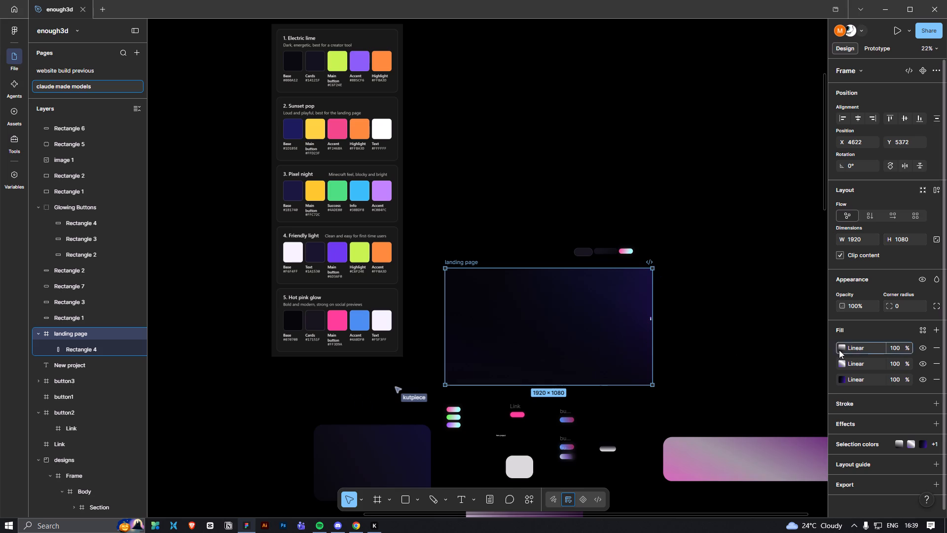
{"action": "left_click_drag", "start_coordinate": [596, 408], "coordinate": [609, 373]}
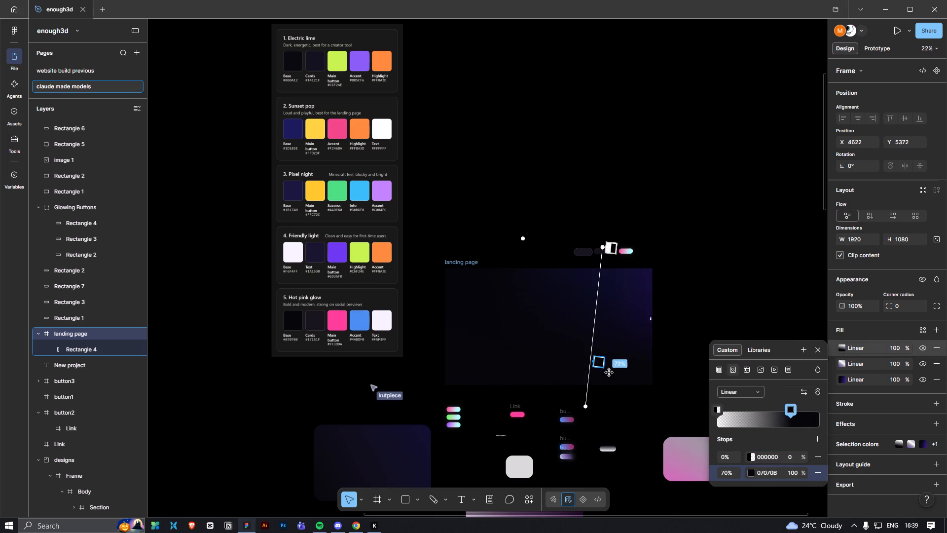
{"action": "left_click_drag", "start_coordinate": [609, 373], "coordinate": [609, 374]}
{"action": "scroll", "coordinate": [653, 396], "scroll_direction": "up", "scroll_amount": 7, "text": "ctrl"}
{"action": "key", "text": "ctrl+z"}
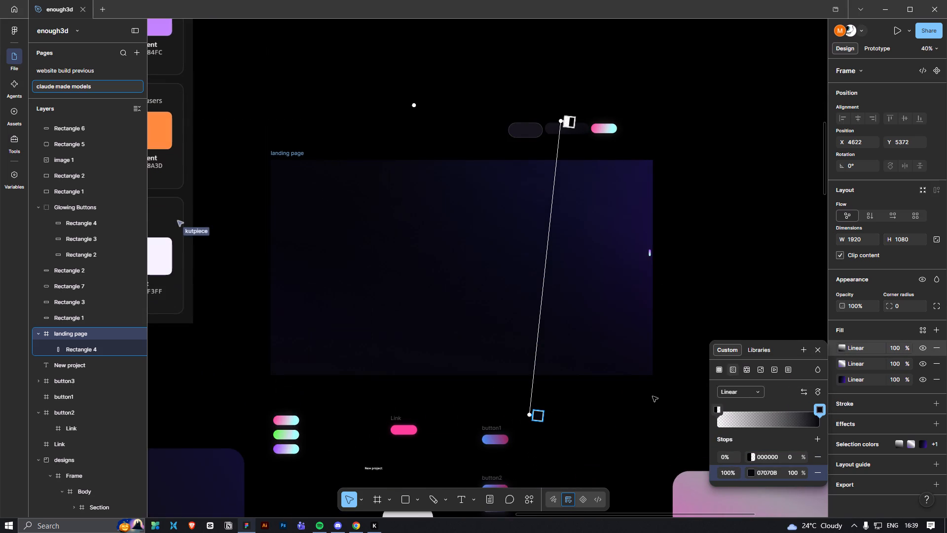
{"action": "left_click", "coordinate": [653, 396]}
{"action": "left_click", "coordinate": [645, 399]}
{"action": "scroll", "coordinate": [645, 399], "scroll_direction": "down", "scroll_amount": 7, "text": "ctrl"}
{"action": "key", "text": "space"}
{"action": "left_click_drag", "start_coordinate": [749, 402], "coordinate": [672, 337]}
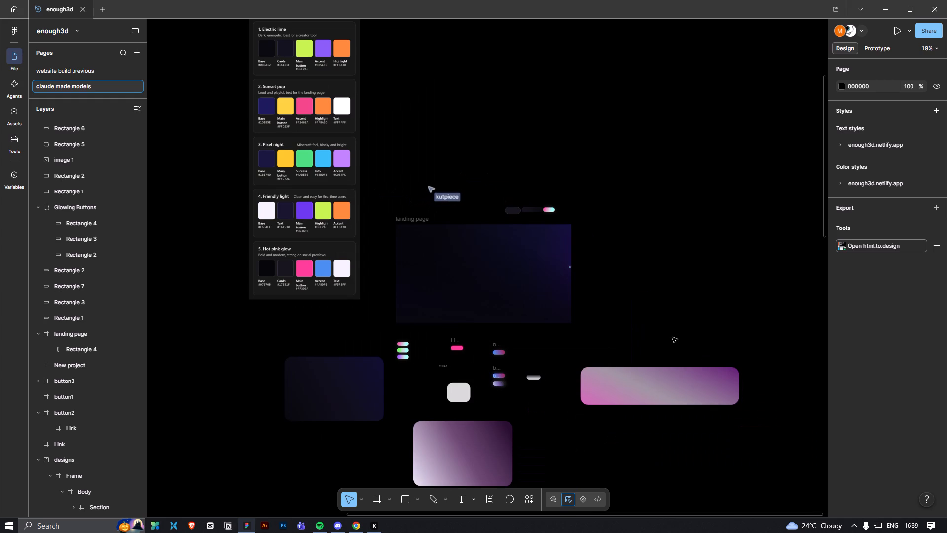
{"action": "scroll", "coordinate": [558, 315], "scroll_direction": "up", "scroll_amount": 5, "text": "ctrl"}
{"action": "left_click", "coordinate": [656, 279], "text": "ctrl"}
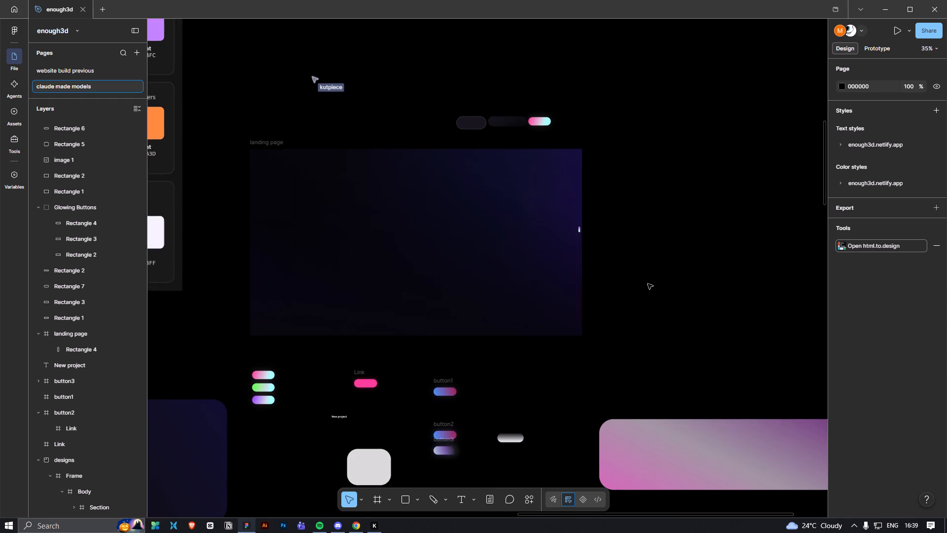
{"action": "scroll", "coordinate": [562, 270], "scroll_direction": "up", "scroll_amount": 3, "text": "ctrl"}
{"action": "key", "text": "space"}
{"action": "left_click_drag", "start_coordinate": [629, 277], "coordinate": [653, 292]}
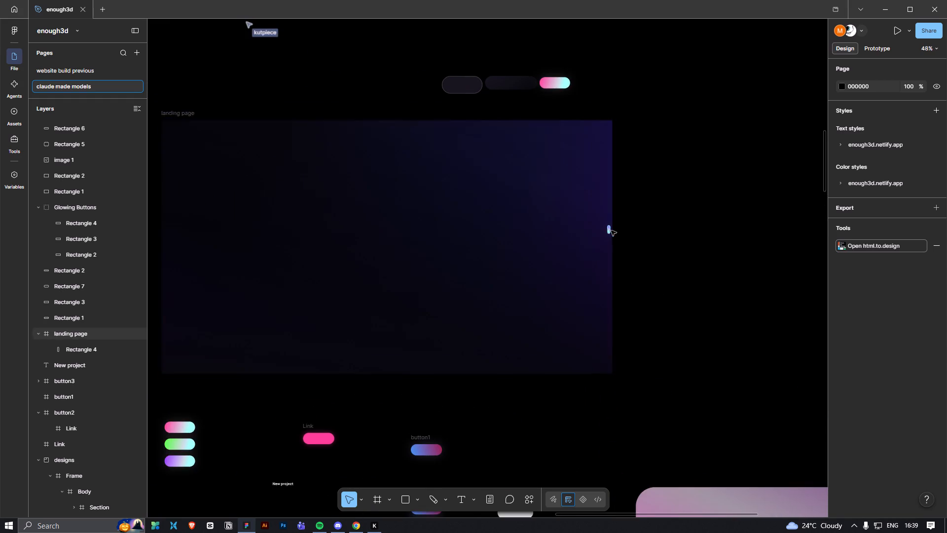
Set the drop shadow opacity of the small gradient pill at the landing page's edge to 50%.
{"action": "scroll", "coordinate": [611, 230], "scroll_direction": "up", "scroll_amount": 12, "text": "ctrl"}
{"action": "left_click", "coordinate": [610, 228], "text": "ctrl"}
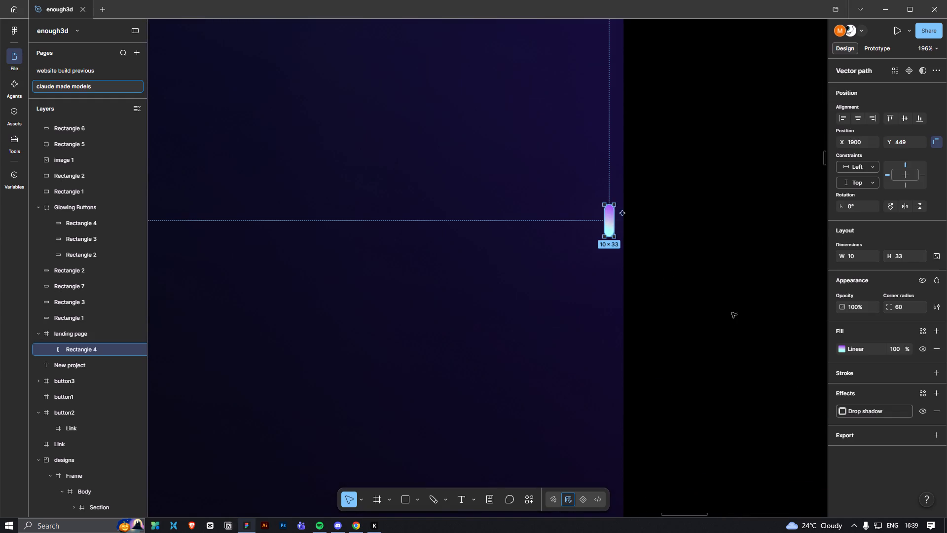
{"action": "left_click", "coordinate": [717, 369]}
{"action": "scroll", "coordinate": [646, 291], "scroll_direction": "up", "scroll_amount": 4, "text": "ctrl"}
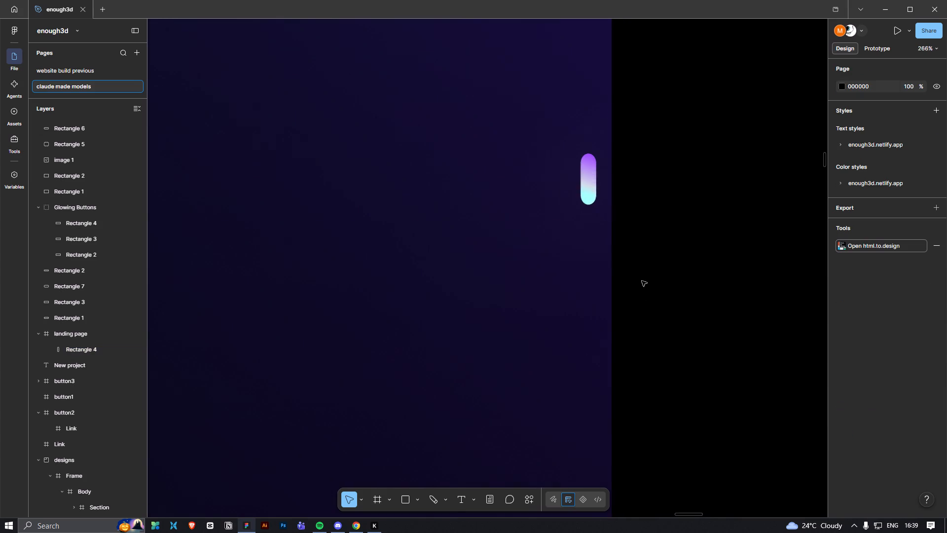
{"action": "left_click", "coordinate": [587, 200], "text": "ctrl"}
{"action": "left_click", "coordinate": [842, 412]}
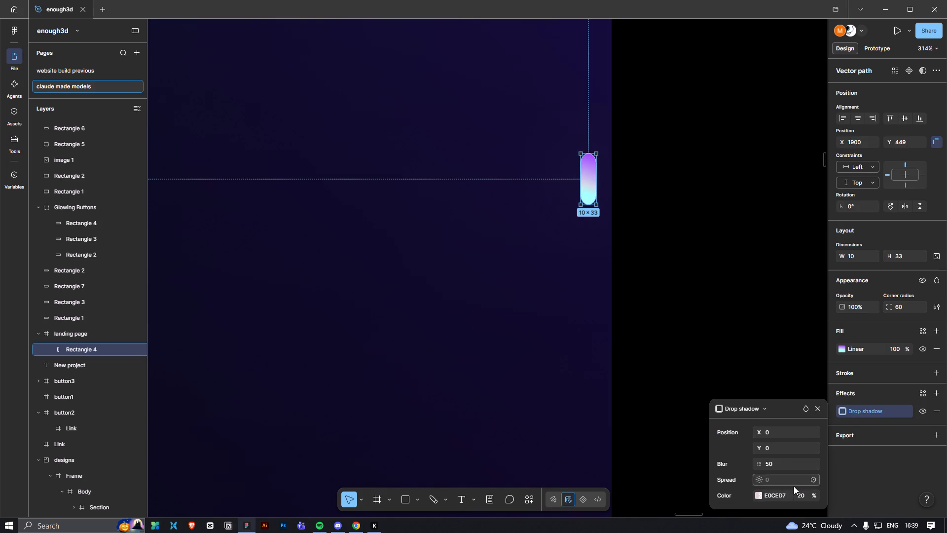
{"action": "left_click", "coordinate": [802, 497]}
{"action": "type", "text": "50"}
{"action": "key", "text": "Return"}
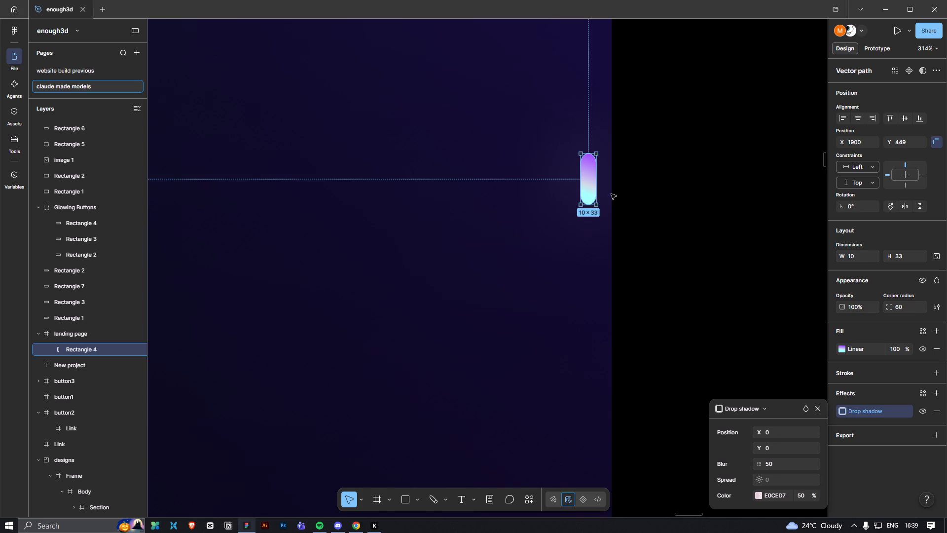
{"action": "left_click_drag", "start_coordinate": [590, 188], "coordinate": [534, 188]}
{"action": "key", "text": "ctrl+z"}
Set the blur of the small gradient pill's drop shadow to 20.
{"action": "left_click", "coordinate": [703, 235], "text": "ctrl"}
{"action": "scroll", "coordinate": [681, 312], "scroll_direction": "down", "scroll_amount": 13, "text": "ctrl"}
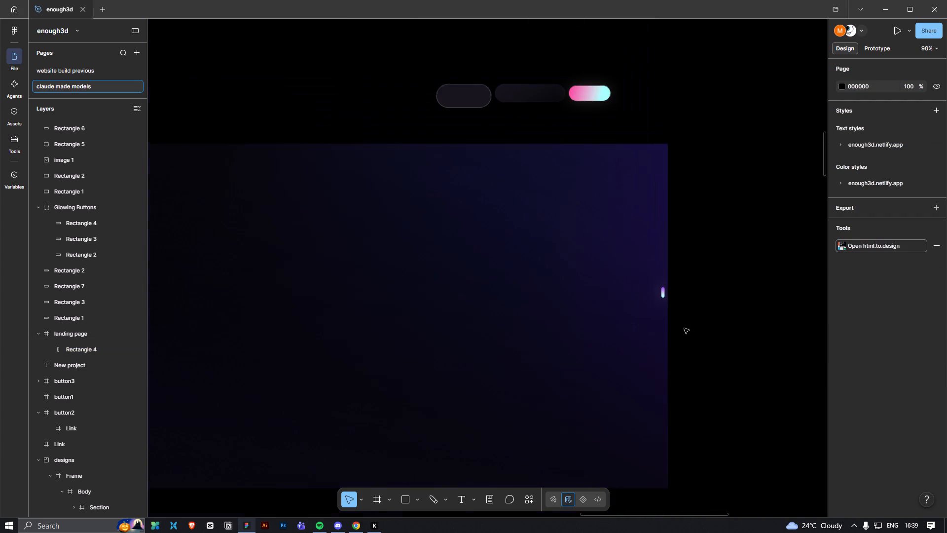
{"action": "scroll", "coordinate": [684, 328], "scroll_direction": "up", "scroll_amount": 3, "text": "ctrl"}
{"action": "left_click", "coordinate": [654, 284]}
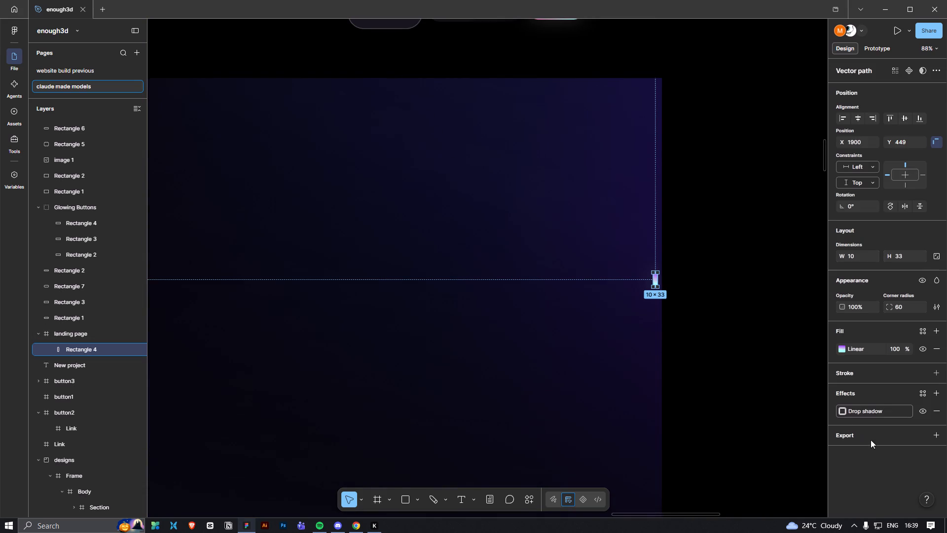
{"action": "left_click", "coordinate": [840, 413]}
{"action": "left_click", "coordinate": [772, 467]}
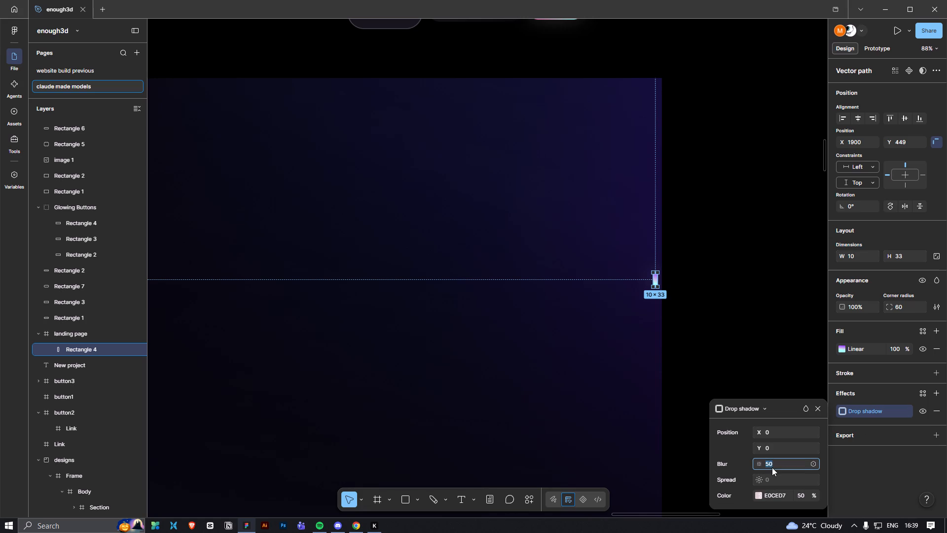
{"action": "type", "text": "20"}
{"action": "key", "text": "Return"}
{"action": "scroll", "coordinate": [694, 330], "scroll_direction": "up", "scroll_amount": 11, "text": "ctrl"}
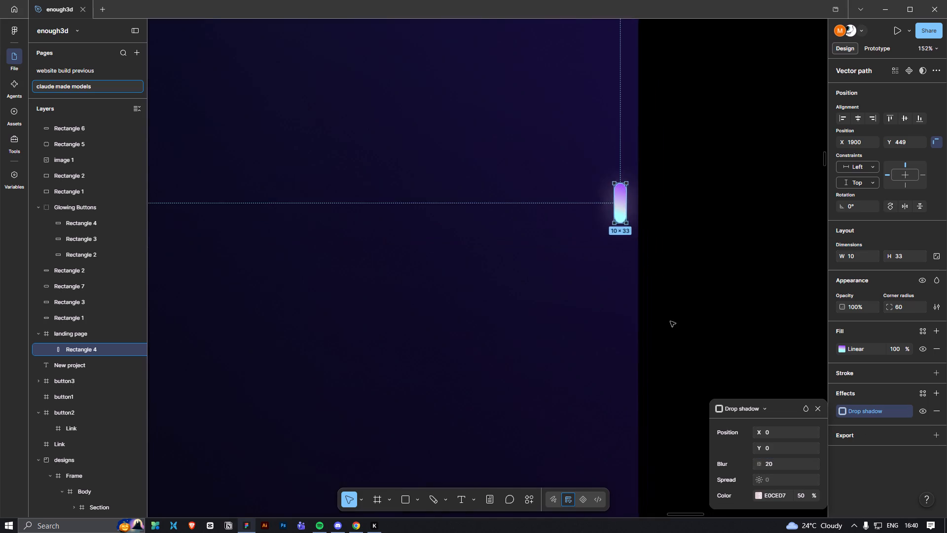
{"action": "left_click", "coordinate": [670, 300], "text": "ctrl"}
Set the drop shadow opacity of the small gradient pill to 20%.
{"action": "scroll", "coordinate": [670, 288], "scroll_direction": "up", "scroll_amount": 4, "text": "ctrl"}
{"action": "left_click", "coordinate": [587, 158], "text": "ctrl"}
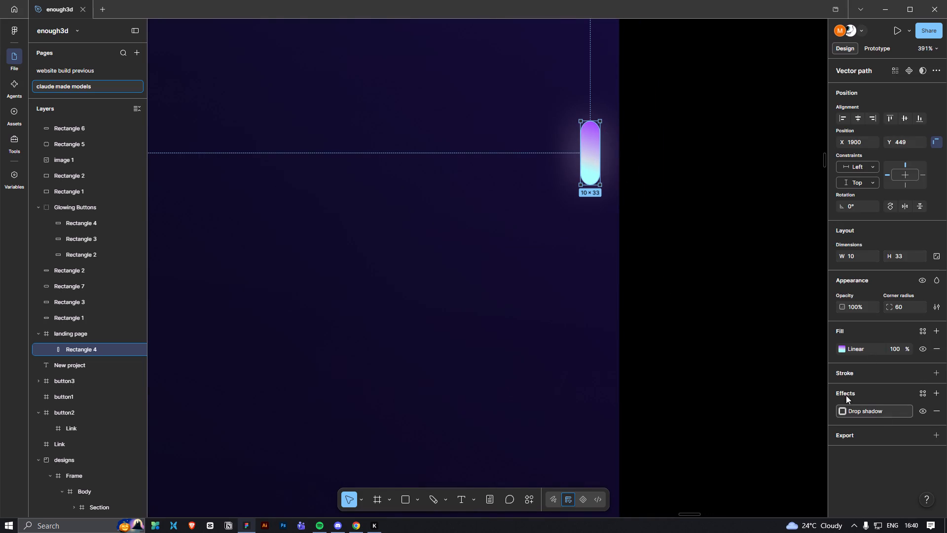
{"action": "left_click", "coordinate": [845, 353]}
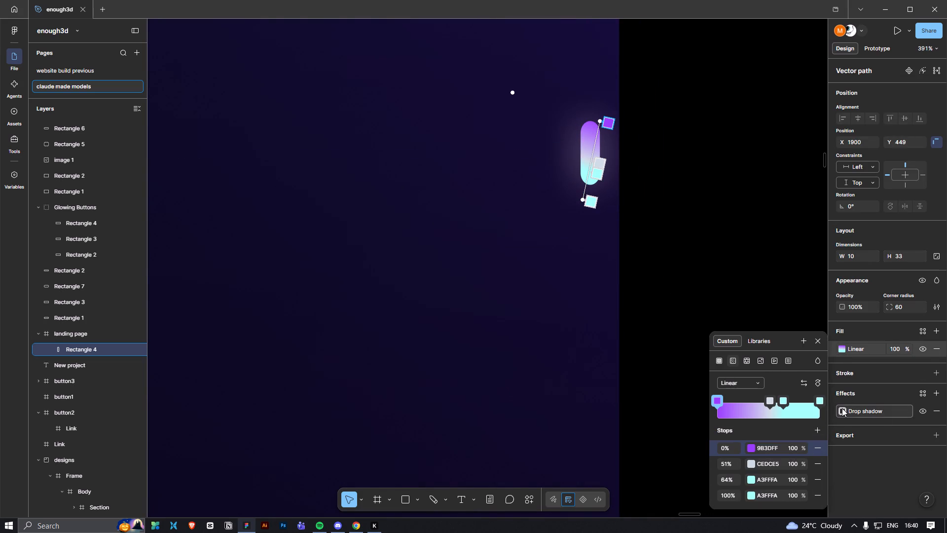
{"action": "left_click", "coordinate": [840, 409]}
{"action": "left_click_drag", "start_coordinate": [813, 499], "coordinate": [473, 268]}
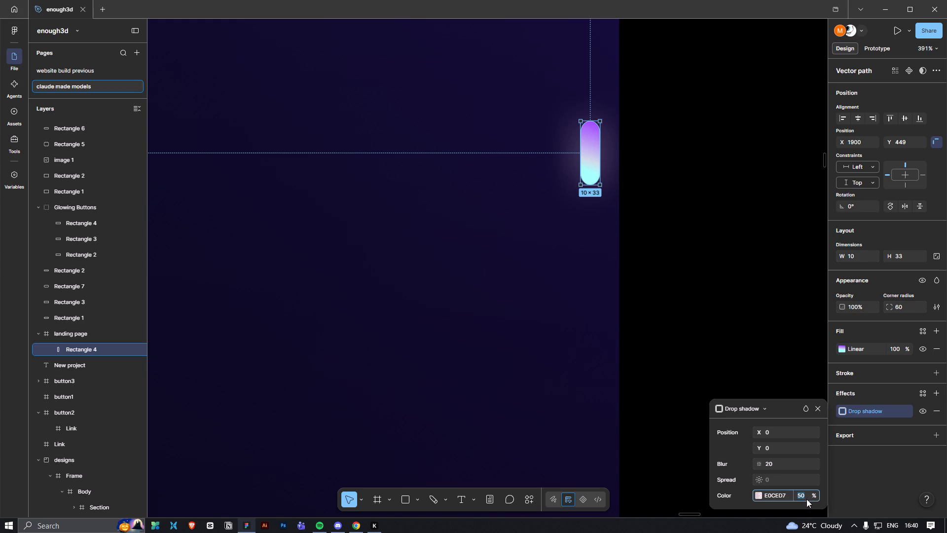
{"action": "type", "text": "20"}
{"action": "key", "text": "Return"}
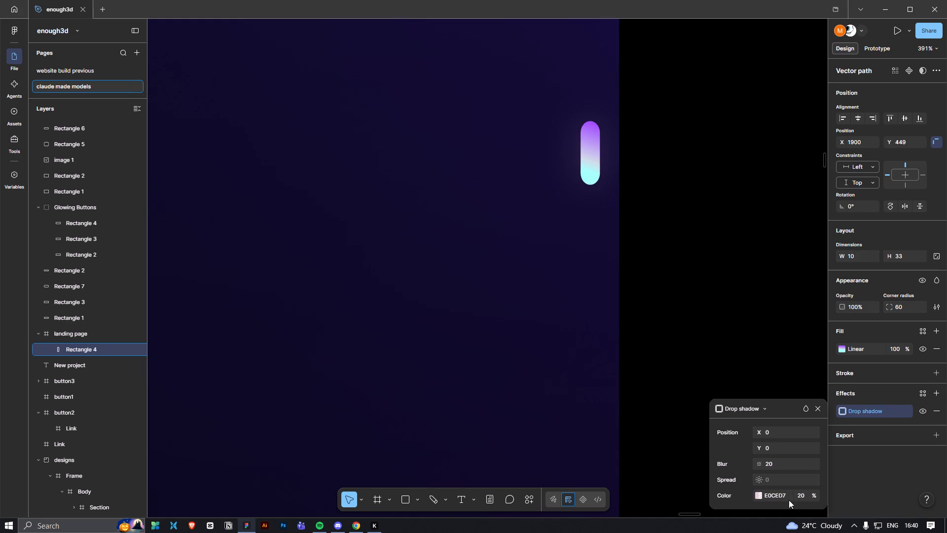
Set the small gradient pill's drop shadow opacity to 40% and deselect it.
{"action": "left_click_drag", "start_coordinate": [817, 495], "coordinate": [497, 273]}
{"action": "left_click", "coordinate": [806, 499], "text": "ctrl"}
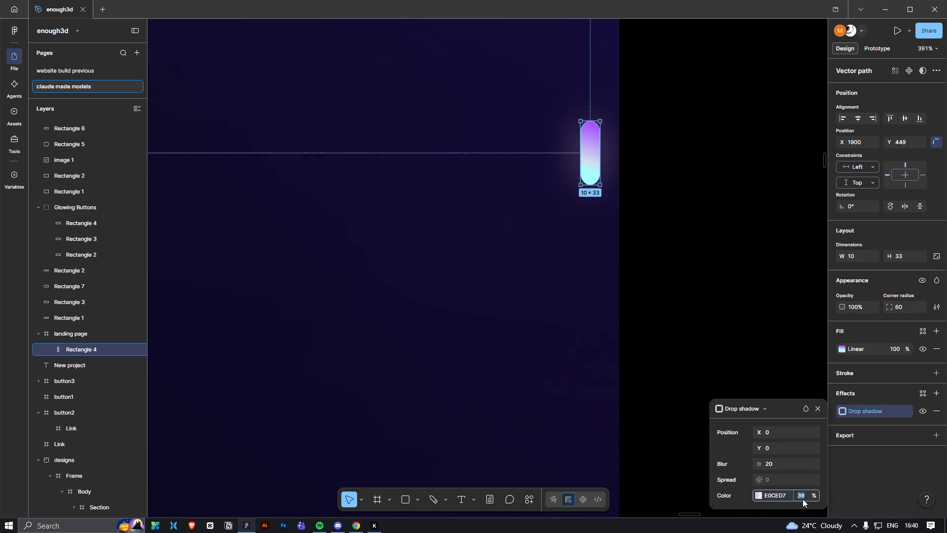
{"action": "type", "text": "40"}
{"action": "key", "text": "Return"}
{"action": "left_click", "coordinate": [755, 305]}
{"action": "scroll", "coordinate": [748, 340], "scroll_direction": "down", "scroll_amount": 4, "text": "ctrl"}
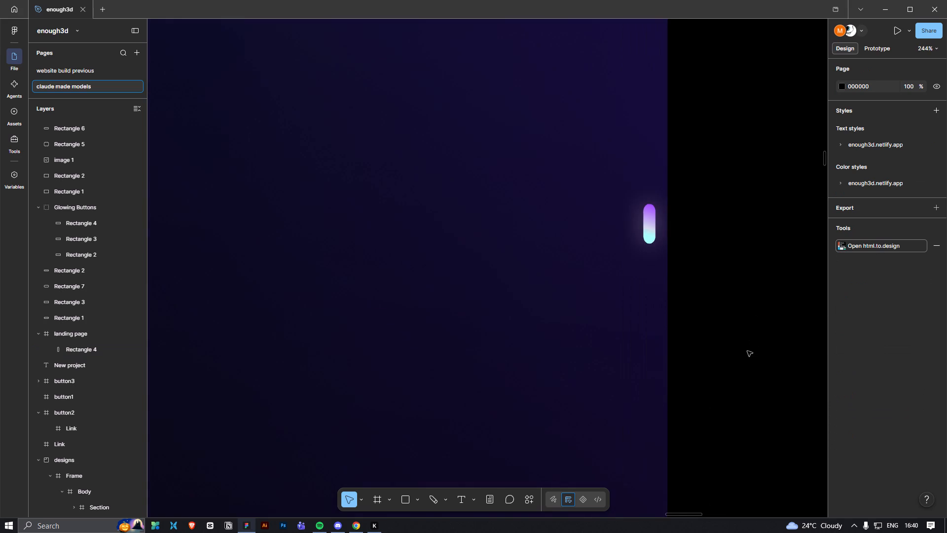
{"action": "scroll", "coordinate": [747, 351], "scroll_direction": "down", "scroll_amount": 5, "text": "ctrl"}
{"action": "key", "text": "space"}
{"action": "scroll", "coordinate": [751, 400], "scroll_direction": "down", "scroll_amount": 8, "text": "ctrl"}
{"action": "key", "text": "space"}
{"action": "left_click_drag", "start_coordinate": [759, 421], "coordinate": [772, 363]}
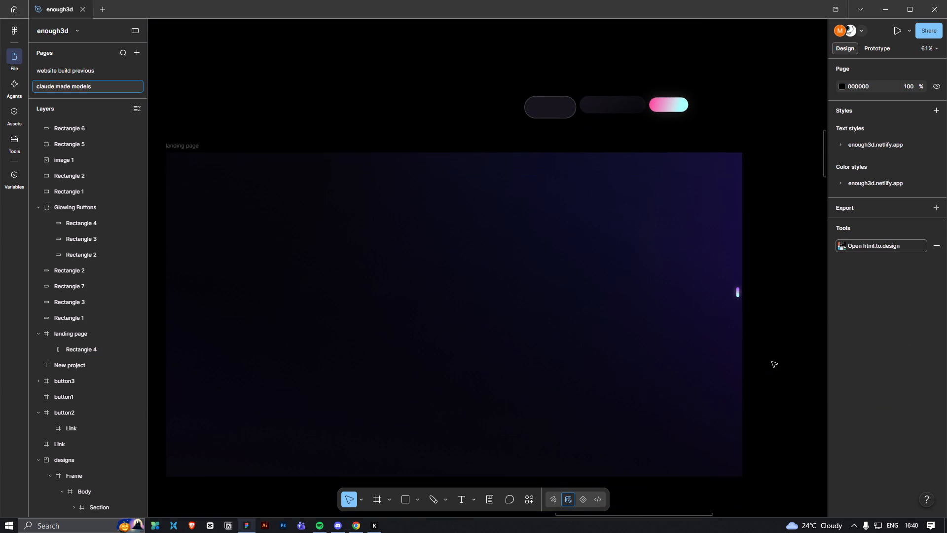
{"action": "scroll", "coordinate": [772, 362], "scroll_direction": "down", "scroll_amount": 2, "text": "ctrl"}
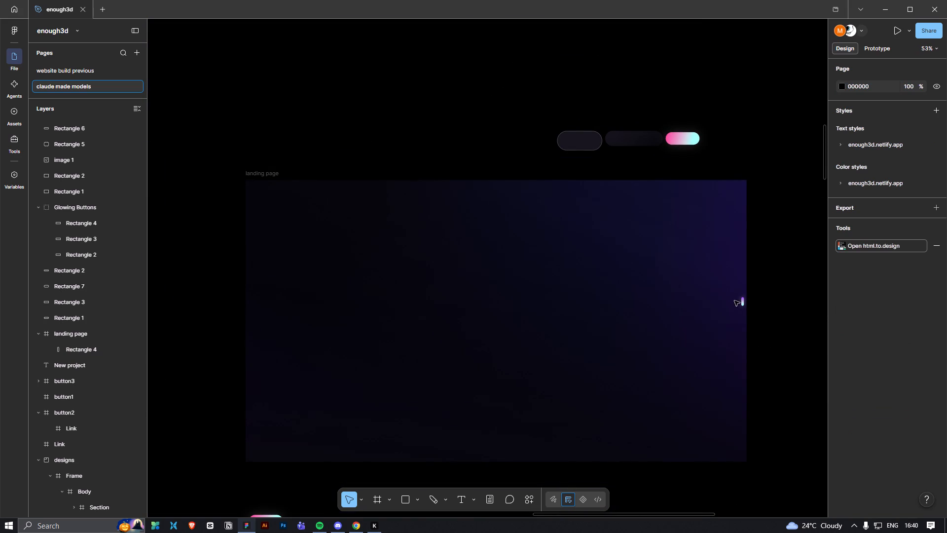
Undo the recent opacity and blur changes to the small gradient pill's drop shadow.
{"action": "key", "text": "ctrl+z"}
{"action": "key", "text": "ctrl+z"}
{"action": "key", "text": "ctrl+z"}
{"action": "key", "text": "ctrl+z"}
{"action": "key", "text": "ctrl+z"}
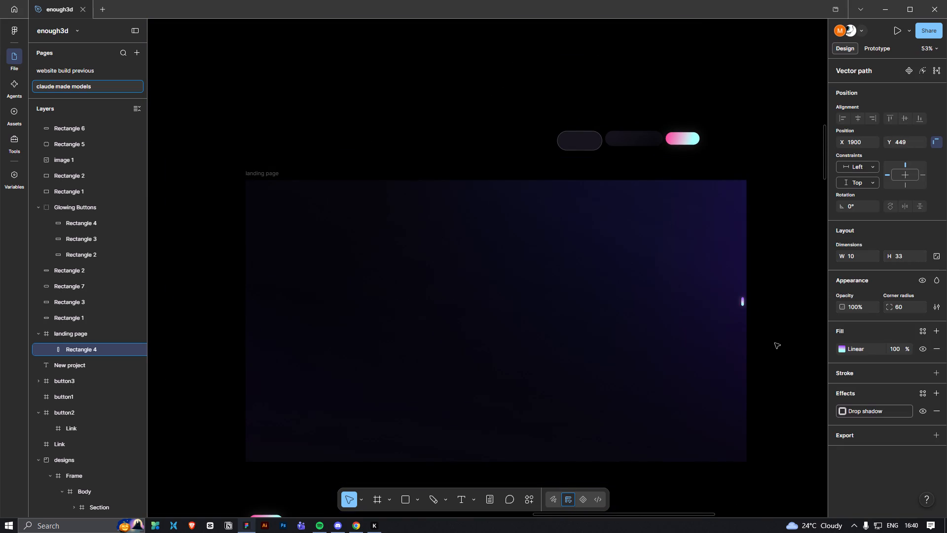
{"action": "key", "text": "ctrl+z"}
{"action": "key", "text": "ctrl+z"}
{"action": "key", "text": "ctrl+z"}
{"action": "key", "text": "ctrl+z"}
{"action": "key", "text": "ctrl+z"}
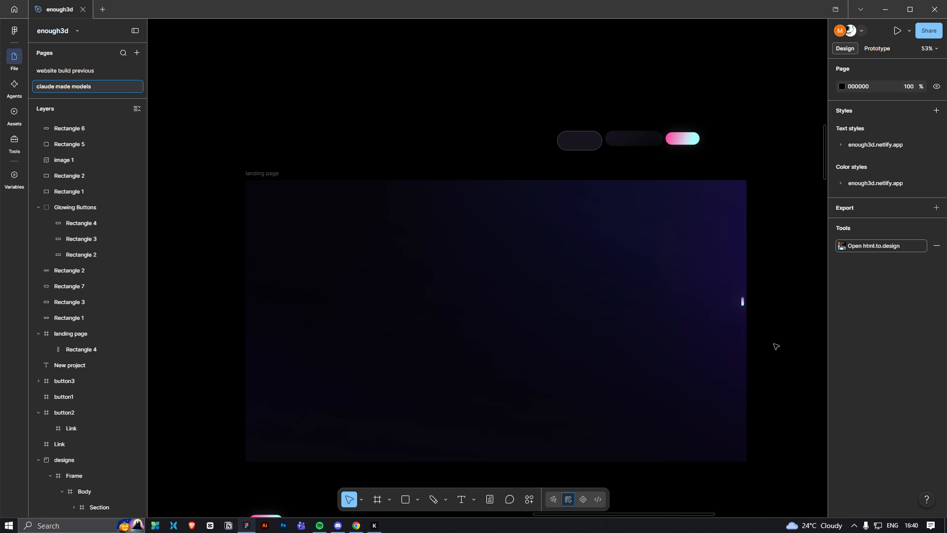
{"action": "key", "text": "ctrl+z"}
{"action": "key", "text": "ctrl+z"}
{"action": "key", "text": "ctrl+z"}
Check the small gradient pill's drop shadow settings and how its glow looks against the whole landing page.
{"action": "scroll", "coordinate": [765, 344], "scroll_direction": "up", "scroll_amount": 15, "text": "ctrl"}
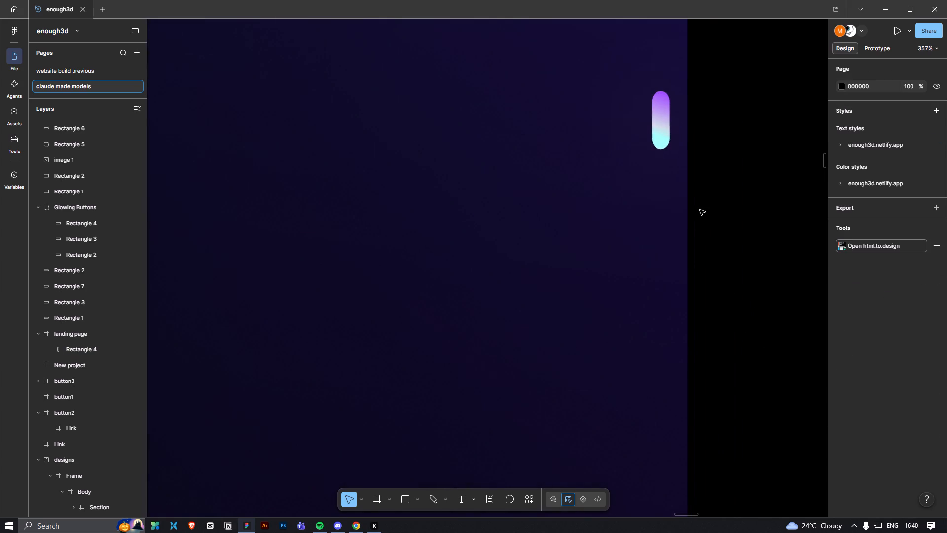
{"action": "left_click", "coordinate": [660, 133], "text": "ctrl"}
{"action": "left_click", "coordinate": [844, 409]}
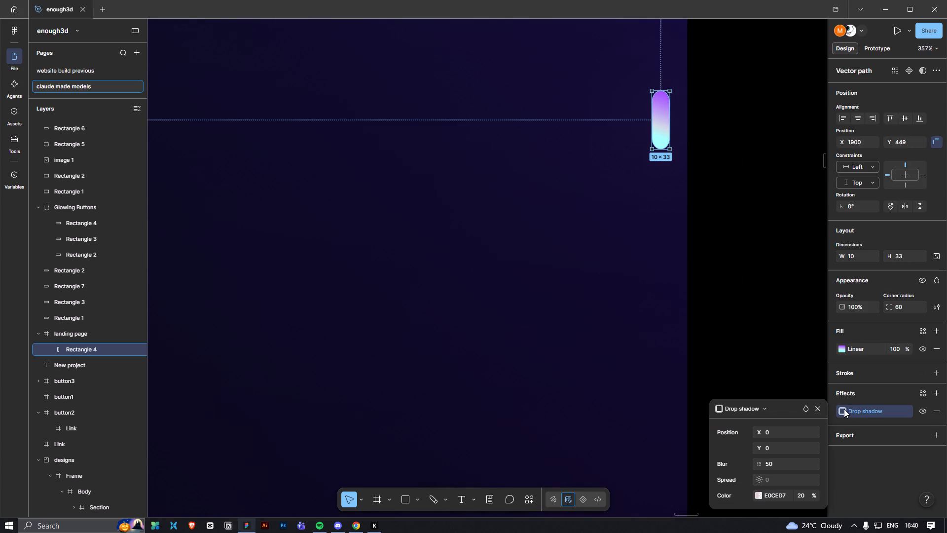
{"action": "left_click", "coordinate": [747, 361]}
{"action": "scroll", "coordinate": [725, 360], "scroll_direction": "down", "scroll_amount": 5, "text": "ctrl"}
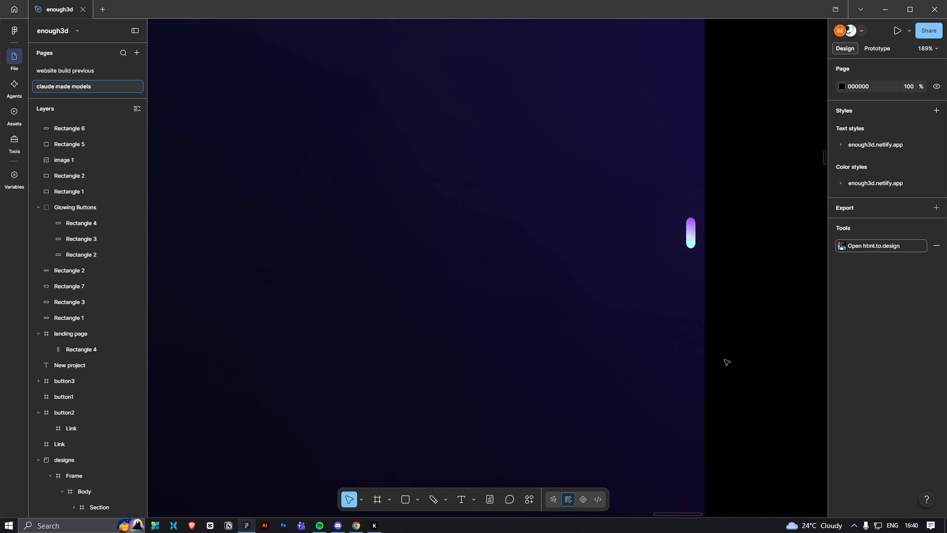
{"action": "scroll", "coordinate": [725, 360], "scroll_direction": "down", "scroll_amount": 5, "text": "ctrl"}
{"action": "scroll", "coordinate": [725, 360], "scroll_direction": "up", "scroll_amount": 1, "text": "ctrl"}
{"action": "scroll", "coordinate": [725, 360], "scroll_direction": "down", "scroll_amount": 4, "text": "ctrl"}
{"action": "key", "text": "space"}
{"action": "left_click_drag", "start_coordinate": [725, 368], "coordinate": [761, 319]}
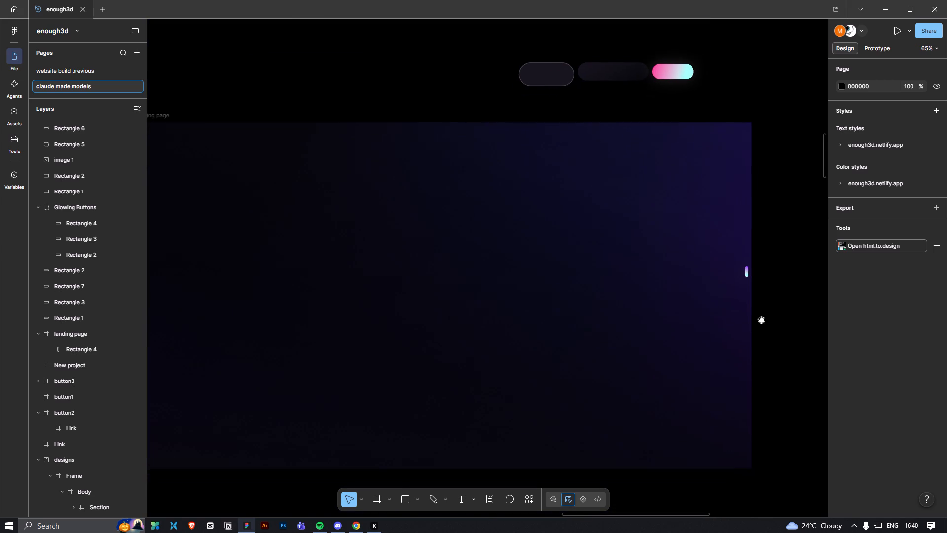
{"action": "left_click_drag", "start_coordinate": [761, 319], "coordinate": [762, 318]}
{"action": "scroll", "coordinate": [760, 328], "scroll_direction": "down", "scroll_amount": 4, "text": "ctrl"}
{"action": "key", "text": "space"}
{"action": "key", "text": "space"}
{"action": "key", "text": "space"}
{"action": "key", "text": "space"}
{"action": "key", "text": "space"}
{"action": "key", "text": "space"}
{"action": "key", "text": "space"}
{"action": "key", "text": "space"}
{"action": "left_click_drag", "start_coordinate": [749, 408], "coordinate": [729, 334]}
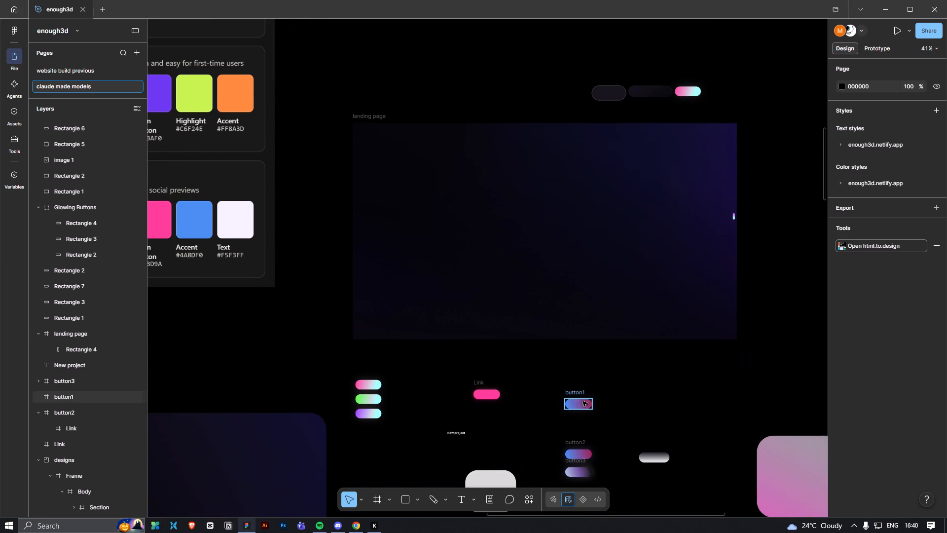
Change the page's canvas background colour to the near-black 010102.
{"action": "left_click", "coordinate": [846, 87]}
{"action": "left_click", "coordinate": [841, 82]}
{"action": "left_click", "coordinate": [843, 86]}
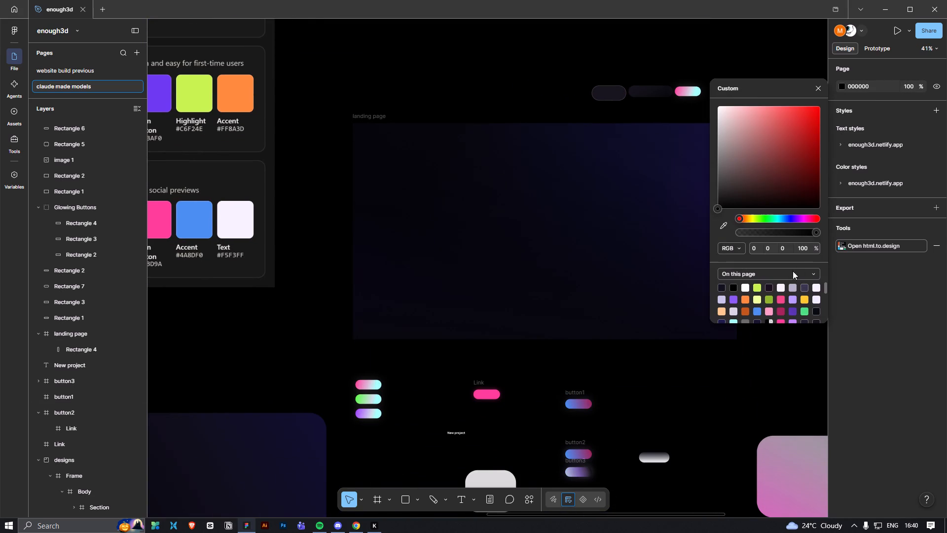
{"action": "left_click_drag", "start_coordinate": [753, 204], "coordinate": [663, 214]}
{"action": "left_click_drag", "start_coordinate": [767, 221], "coordinate": [793, 220]}
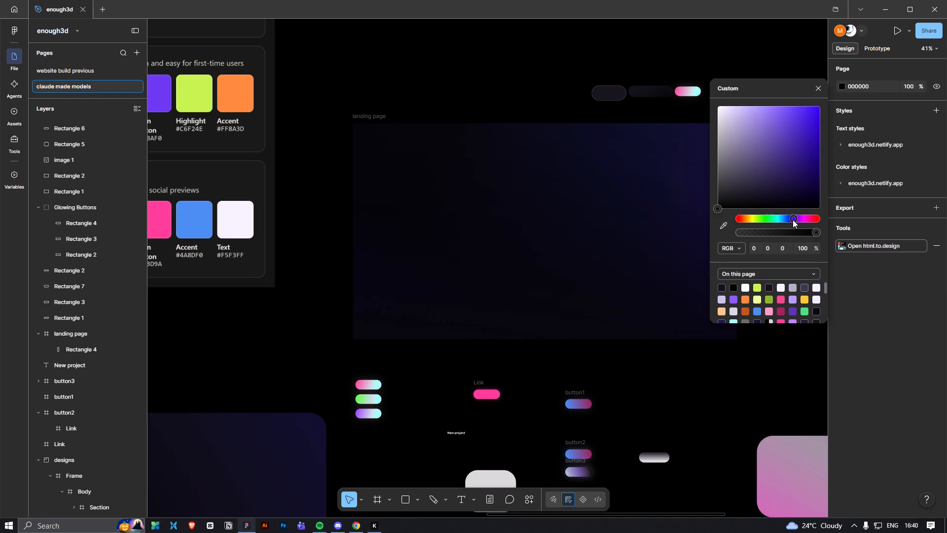
{"action": "left_click_drag", "start_coordinate": [793, 220], "coordinate": [791, 222]}
{"action": "left_click_drag", "start_coordinate": [775, 200], "coordinate": [782, 207]}
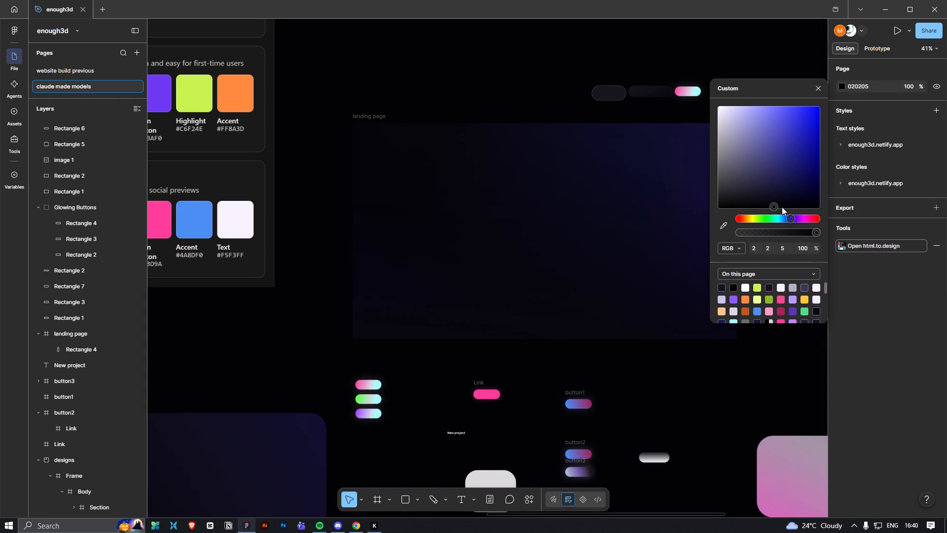
{"action": "left_click_drag", "start_coordinate": [782, 207], "coordinate": [805, 196]}
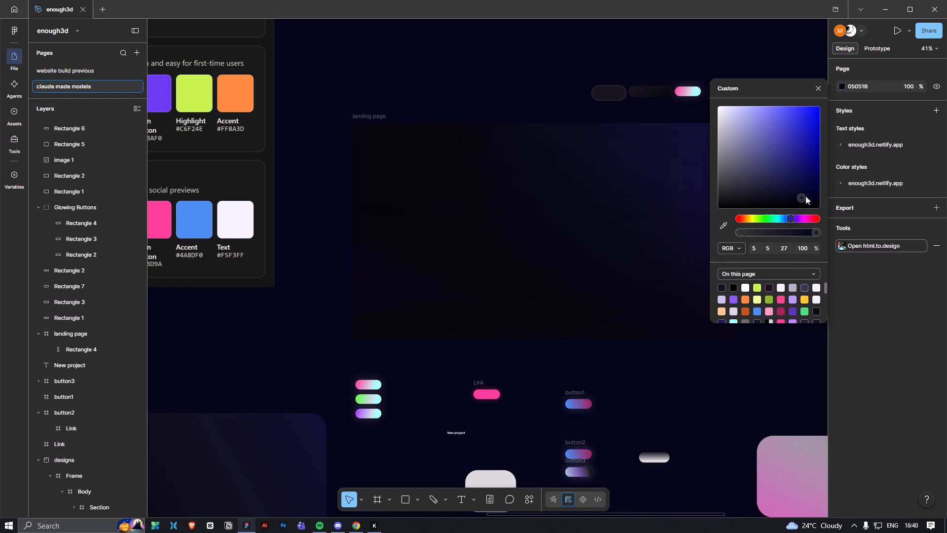
{"action": "left_click_drag", "start_coordinate": [805, 196], "coordinate": [748, 200]}
{"action": "left_click_drag", "start_coordinate": [748, 200], "coordinate": [739, 204]}
{"action": "left_click_drag", "start_coordinate": [739, 204], "coordinate": [755, 218]}
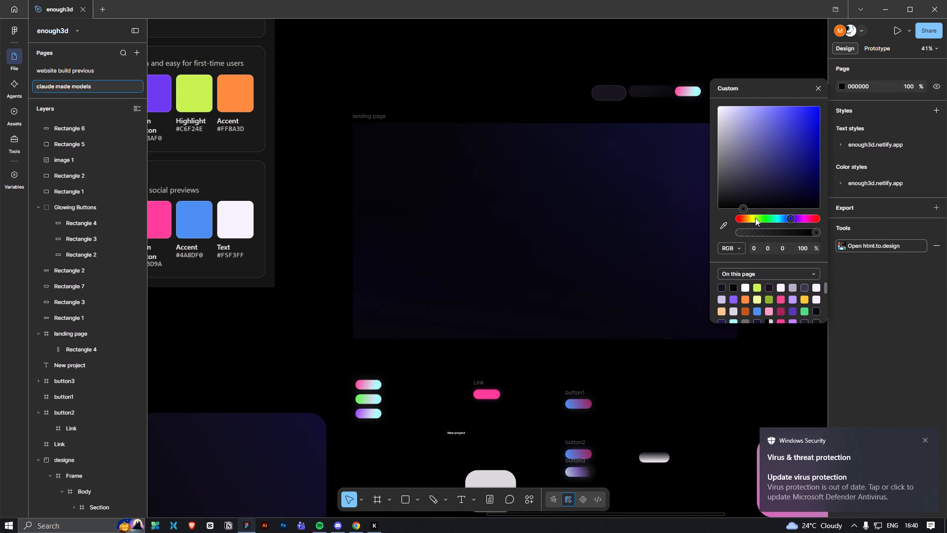
{"action": "left_click_drag", "start_coordinate": [755, 218], "coordinate": [838, 200]}
{"action": "left_click_drag", "start_coordinate": [838, 200], "coordinate": [785, 202]}
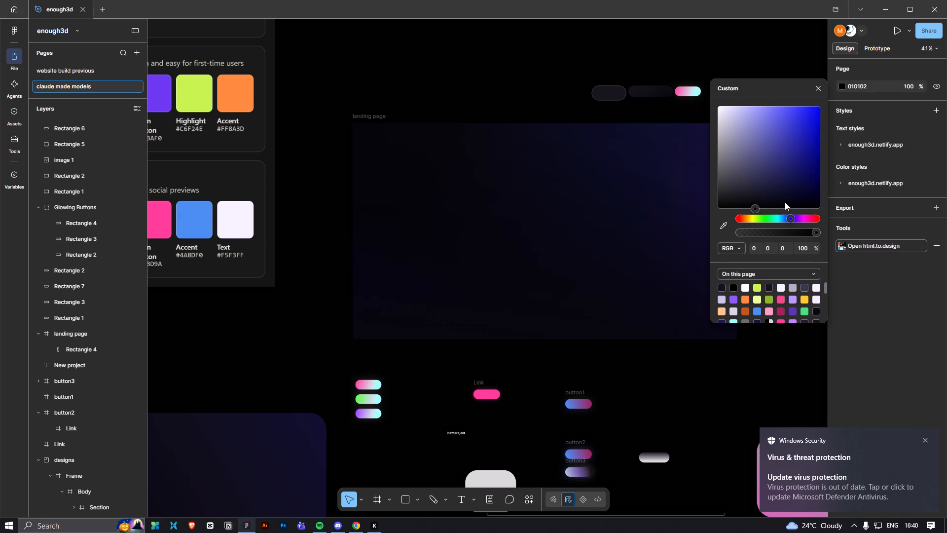
{"action": "left_click_drag", "start_coordinate": [785, 202], "coordinate": [791, 208]}
{"action": "left_click", "coordinate": [505, 102]}
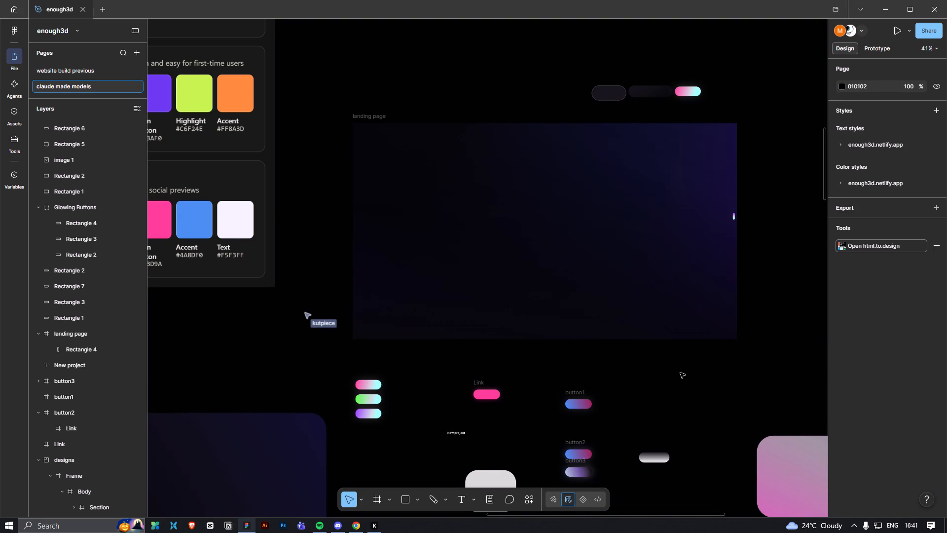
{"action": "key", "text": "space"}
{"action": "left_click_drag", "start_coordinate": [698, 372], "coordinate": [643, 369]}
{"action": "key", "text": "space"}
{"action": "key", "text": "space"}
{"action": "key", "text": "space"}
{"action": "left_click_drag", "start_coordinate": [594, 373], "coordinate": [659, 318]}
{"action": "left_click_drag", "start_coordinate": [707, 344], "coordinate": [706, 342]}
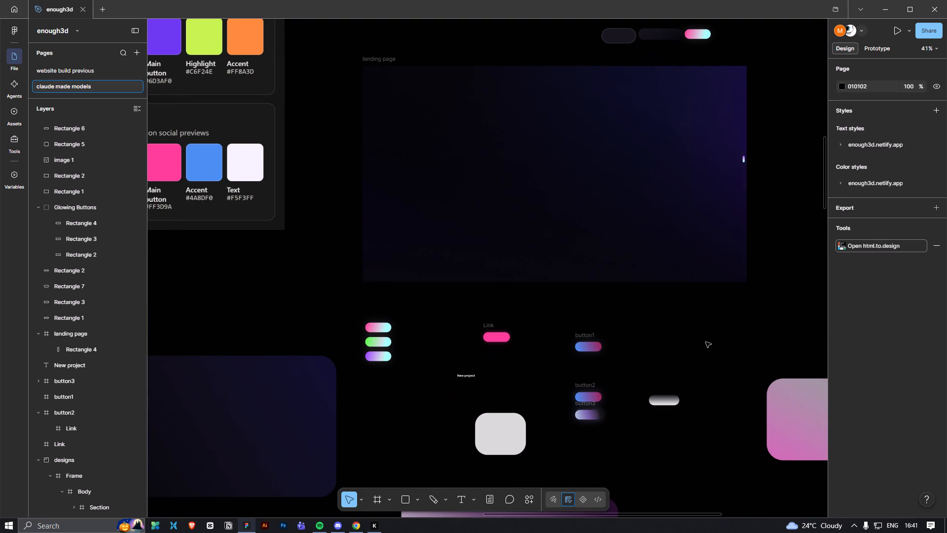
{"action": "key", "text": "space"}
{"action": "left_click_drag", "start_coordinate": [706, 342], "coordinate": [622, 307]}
Switch to Chrome and try to start a search on the Pinterest home page.
{"action": "left_click", "coordinate": [351, 525]}
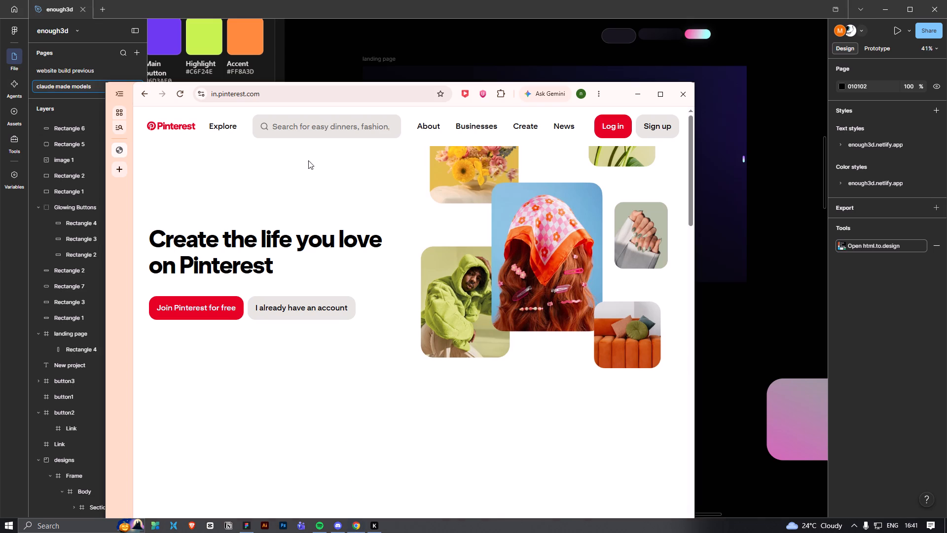
{"action": "left_click", "coordinate": [293, 122]}
{"action": "left_click", "coordinate": [298, 126]}
{"action": "double_click", "coordinate": [298, 126]}
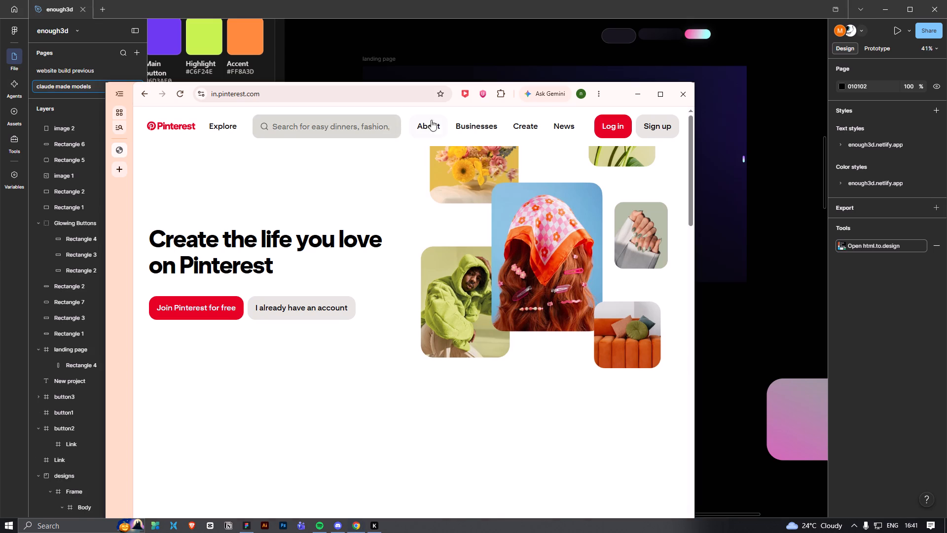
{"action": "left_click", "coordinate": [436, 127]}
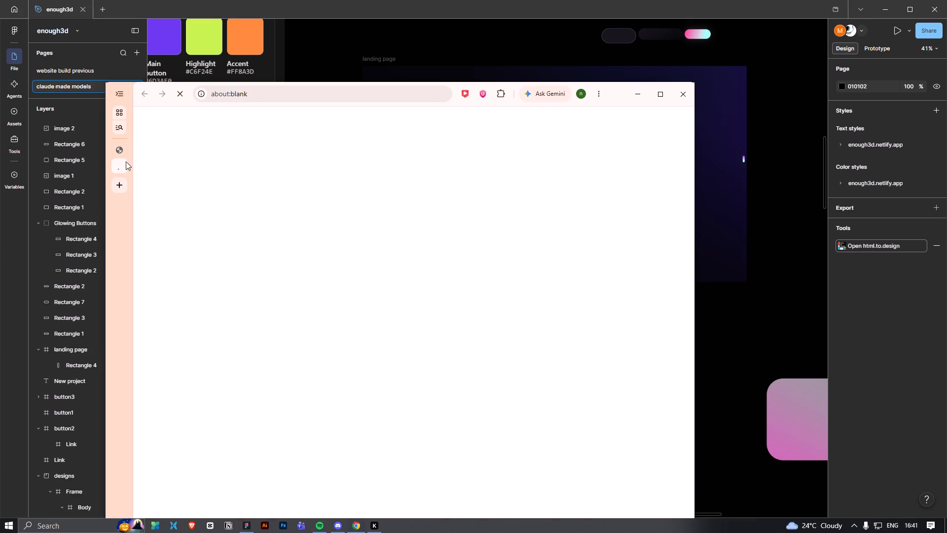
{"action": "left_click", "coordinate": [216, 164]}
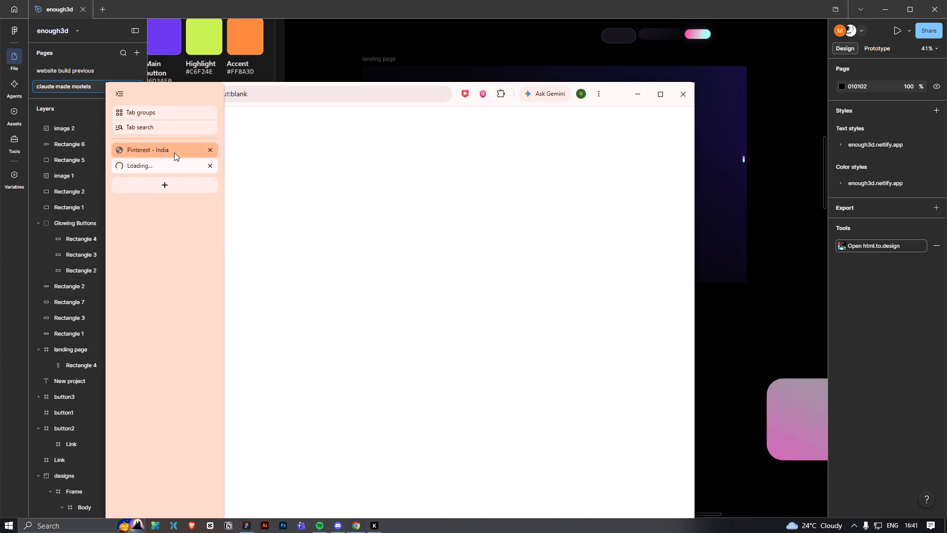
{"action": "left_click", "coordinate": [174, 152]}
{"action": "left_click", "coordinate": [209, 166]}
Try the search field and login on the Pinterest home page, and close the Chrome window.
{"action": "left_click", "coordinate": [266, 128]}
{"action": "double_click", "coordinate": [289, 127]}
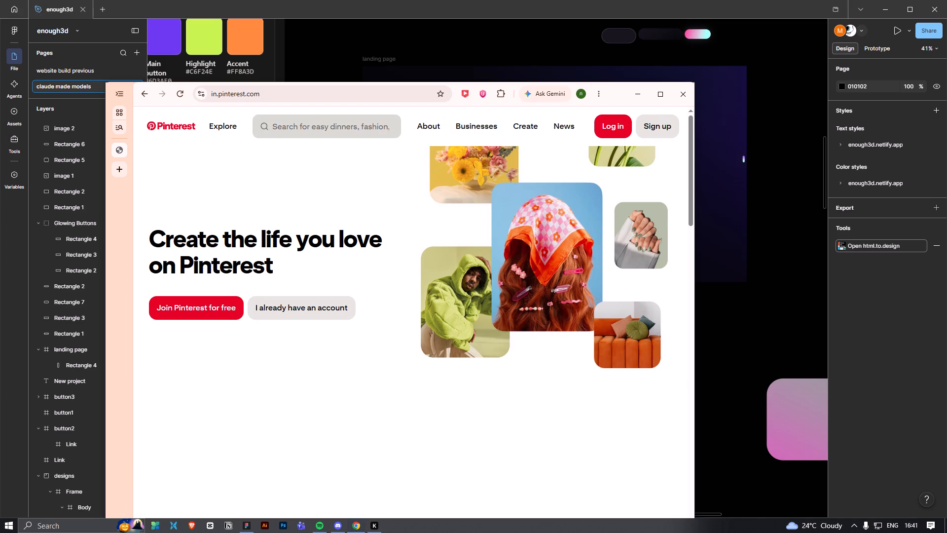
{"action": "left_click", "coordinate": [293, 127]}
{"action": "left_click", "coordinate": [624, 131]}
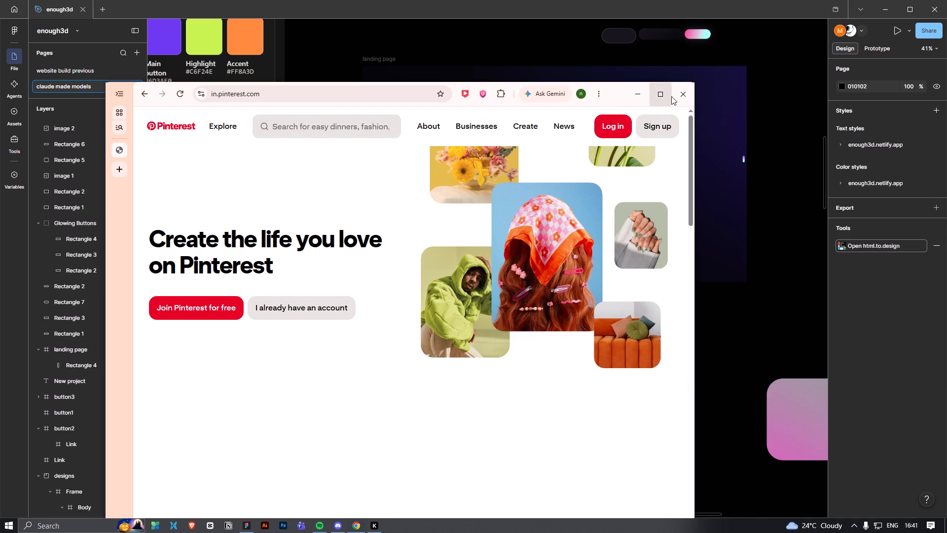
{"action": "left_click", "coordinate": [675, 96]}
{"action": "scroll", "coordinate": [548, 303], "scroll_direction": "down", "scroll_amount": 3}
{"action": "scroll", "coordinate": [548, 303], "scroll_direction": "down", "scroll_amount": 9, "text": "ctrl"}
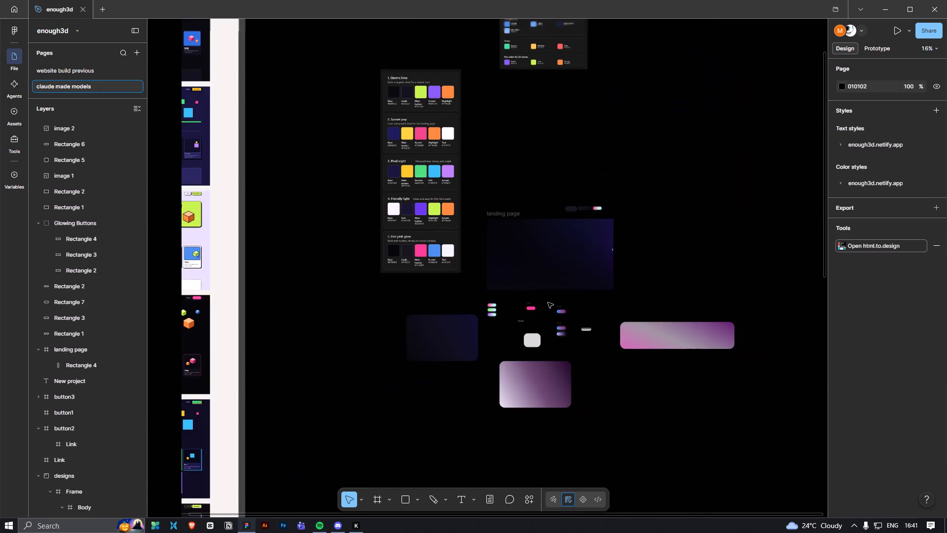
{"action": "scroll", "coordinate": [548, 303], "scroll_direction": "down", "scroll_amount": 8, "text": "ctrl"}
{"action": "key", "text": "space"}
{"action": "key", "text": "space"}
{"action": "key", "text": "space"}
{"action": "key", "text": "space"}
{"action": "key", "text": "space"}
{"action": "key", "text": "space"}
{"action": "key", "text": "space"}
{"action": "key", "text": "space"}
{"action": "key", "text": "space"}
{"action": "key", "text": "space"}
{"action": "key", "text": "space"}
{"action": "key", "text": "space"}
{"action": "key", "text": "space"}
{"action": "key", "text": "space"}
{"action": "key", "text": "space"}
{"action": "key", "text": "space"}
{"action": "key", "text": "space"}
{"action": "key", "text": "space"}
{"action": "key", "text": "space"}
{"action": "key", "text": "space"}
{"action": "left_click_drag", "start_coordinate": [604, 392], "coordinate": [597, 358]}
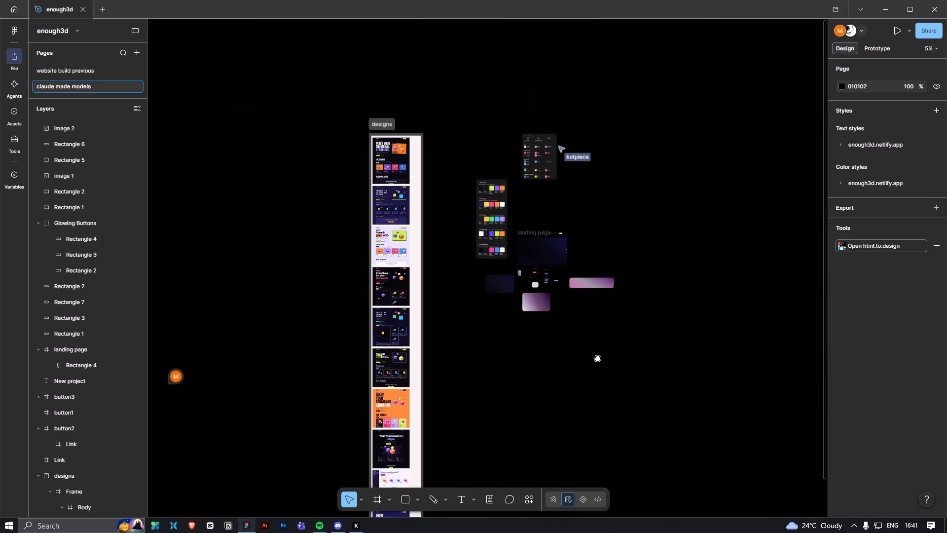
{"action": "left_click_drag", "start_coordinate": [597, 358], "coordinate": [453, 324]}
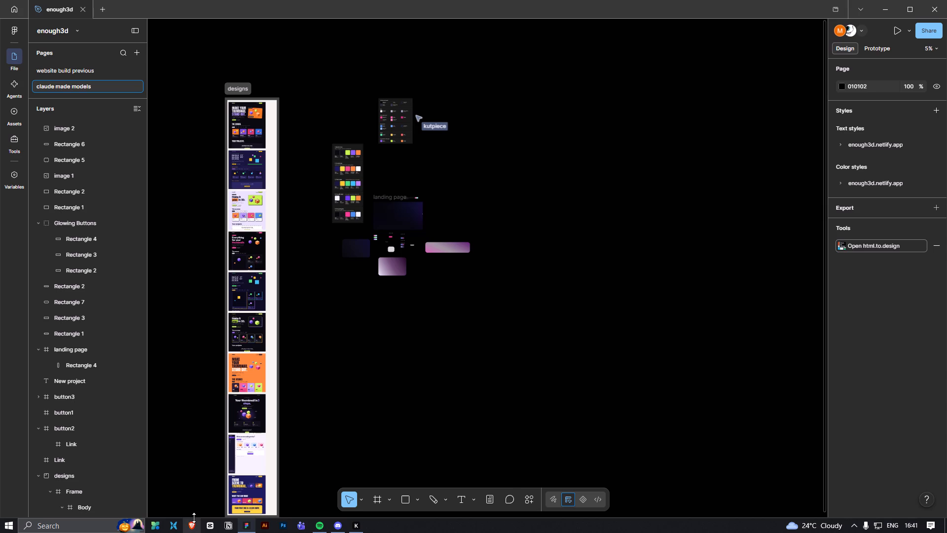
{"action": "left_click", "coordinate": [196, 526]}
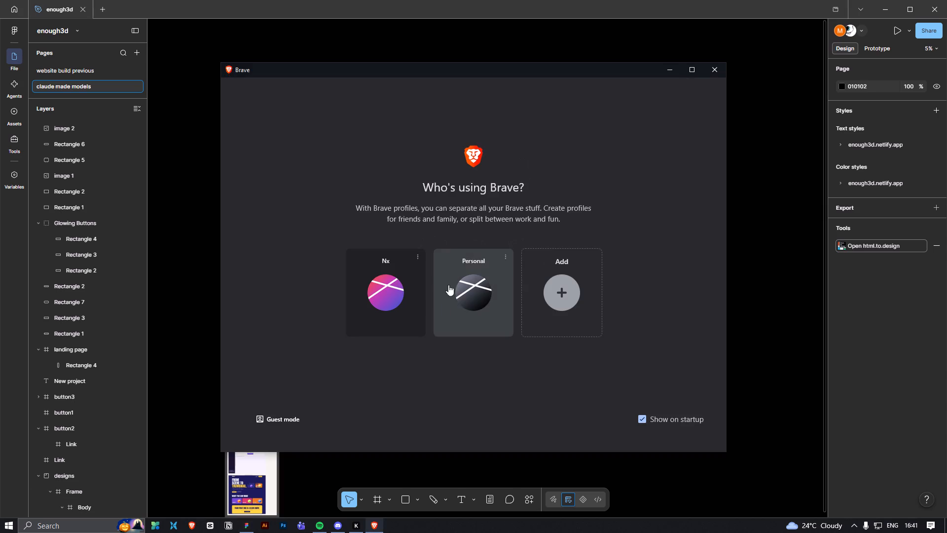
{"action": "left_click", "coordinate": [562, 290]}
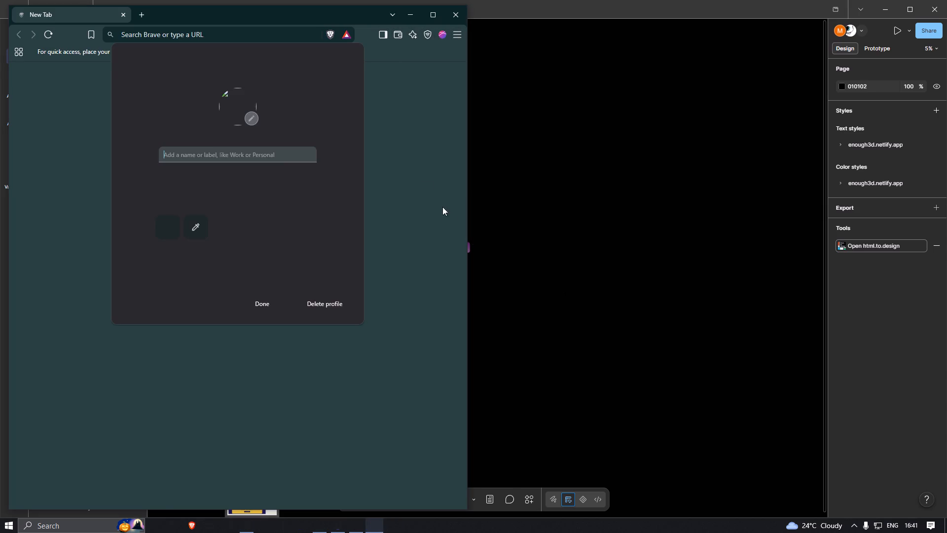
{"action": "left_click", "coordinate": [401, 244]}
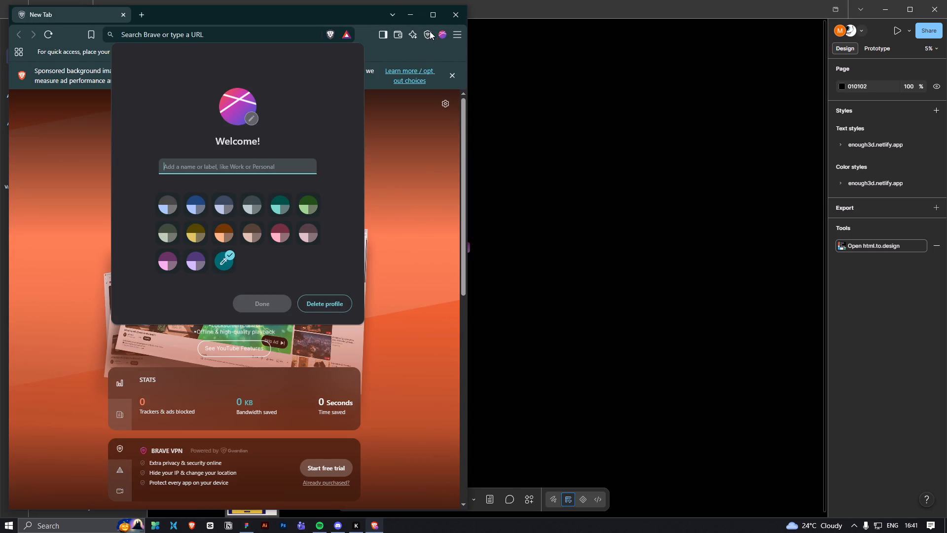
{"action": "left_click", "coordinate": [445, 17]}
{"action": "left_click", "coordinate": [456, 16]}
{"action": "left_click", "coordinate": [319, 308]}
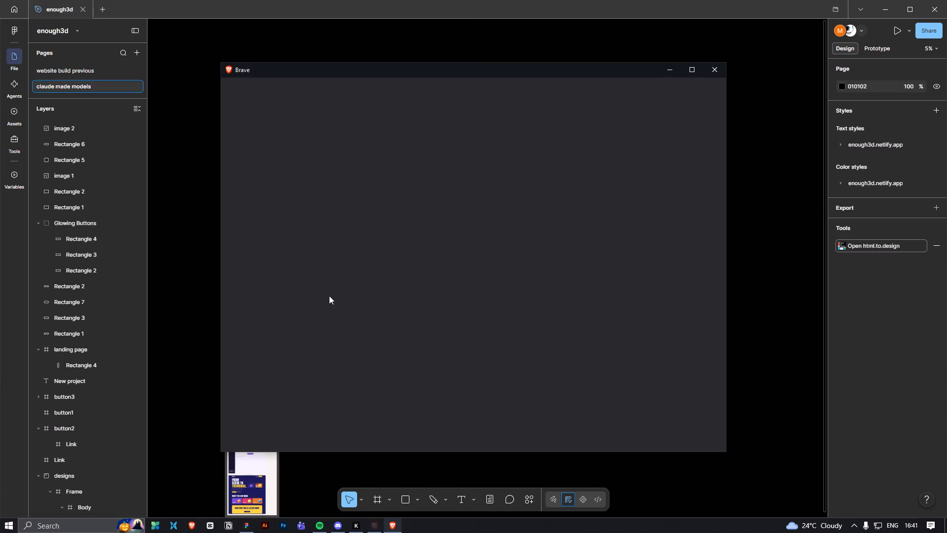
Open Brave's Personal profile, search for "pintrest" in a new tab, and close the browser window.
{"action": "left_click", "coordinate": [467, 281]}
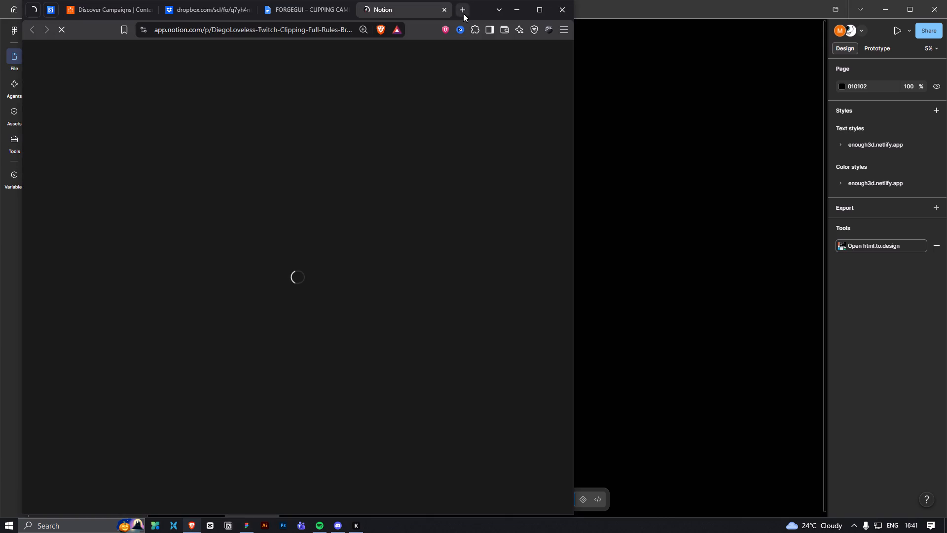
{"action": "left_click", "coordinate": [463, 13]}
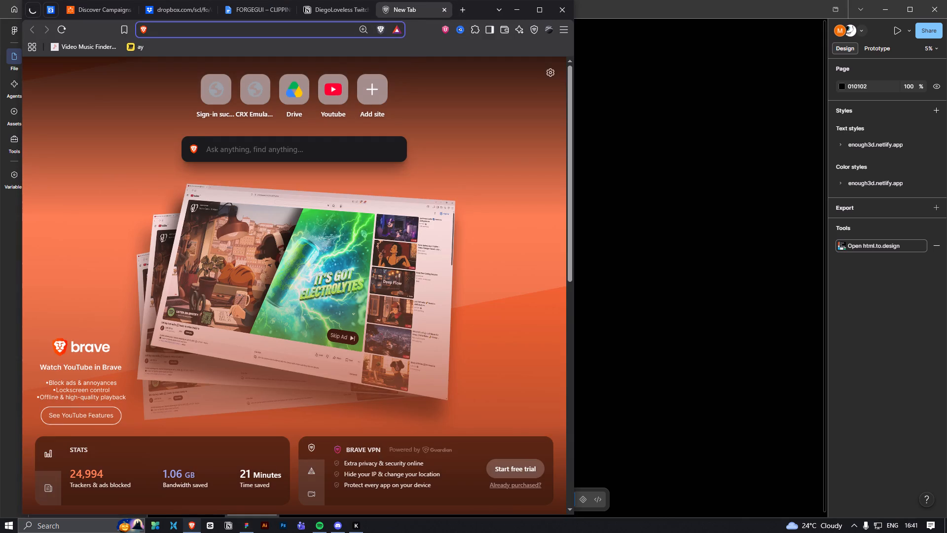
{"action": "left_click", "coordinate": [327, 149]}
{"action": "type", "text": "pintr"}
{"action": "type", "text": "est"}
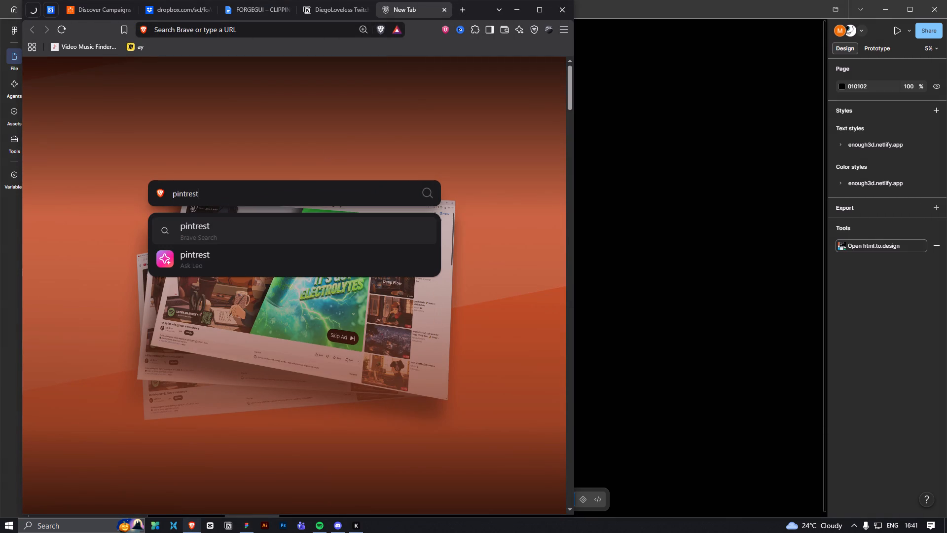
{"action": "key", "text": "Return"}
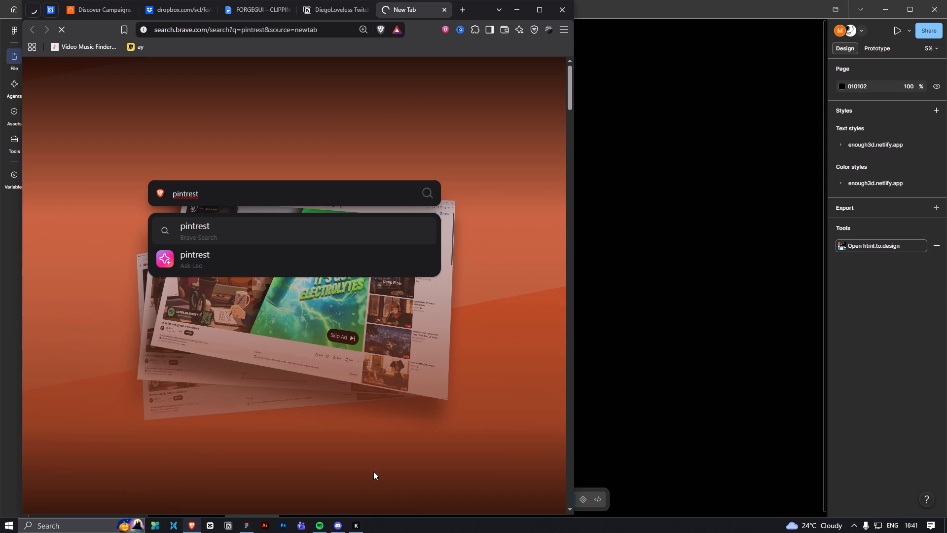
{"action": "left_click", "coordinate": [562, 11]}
Review the landing page frame in Figma together with the gradient pills and colour palettes around it.
{"action": "left_click", "coordinate": [570, 304]}
{"action": "scroll", "coordinate": [399, 308], "scroll_direction": "up", "scroll_amount": 2, "text": "ctrl"}
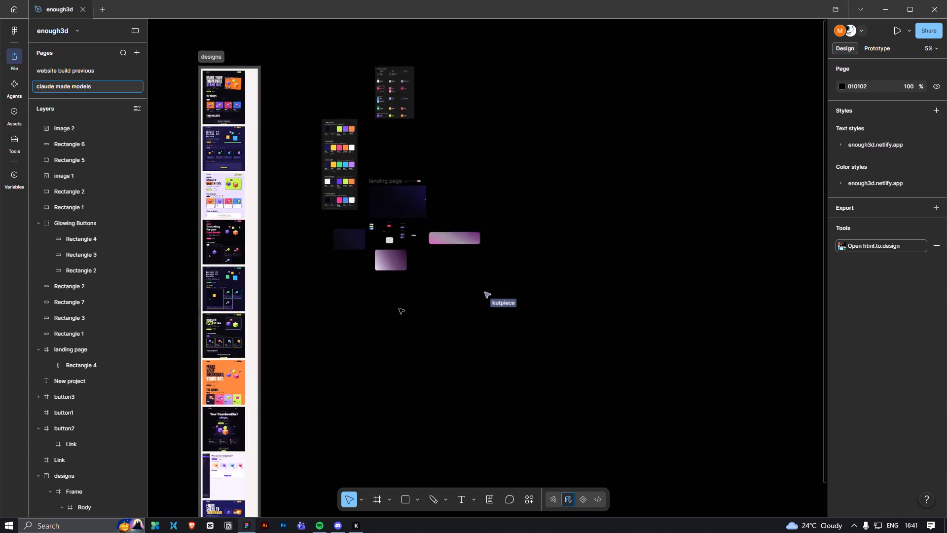
{"action": "scroll", "coordinate": [399, 308], "scroll_direction": "up", "scroll_amount": 7, "text": "ctrl"}
{"action": "key", "text": "space"}
{"action": "key", "text": "space"}
{"action": "key", "text": "space"}
{"action": "key", "text": "space"}
{"action": "key", "text": "space"}
{"action": "key", "text": "space"}
{"action": "key", "text": "space"}
{"action": "key", "text": "space"}
{"action": "key", "text": "space"}
{"action": "key", "text": "space"}
{"action": "key", "text": "space"}
{"action": "key", "text": "space"}
{"action": "key", "text": "space"}
{"action": "key", "text": "space"}
{"action": "key", "text": "space"}
{"action": "key", "text": "space"}
{"action": "left_click_drag", "start_coordinate": [305, 236], "coordinate": [549, 431]}
{"action": "key", "text": "space"}
{"action": "key", "text": "space"}
{"action": "key", "text": "space"}
{"action": "key", "text": "space"}
{"action": "key", "text": "space"}
{"action": "key", "text": "space"}
{"action": "key", "text": "space"}
{"action": "key", "text": "space"}
{"action": "key", "text": "space"}
{"action": "key", "text": "space"}
{"action": "key", "text": "space"}
{"action": "key", "text": "space"}
{"action": "key", "text": "space"}
{"action": "key", "text": "space"}
{"action": "key", "text": "space"}
{"action": "key", "text": "space"}
{"action": "key", "text": "space"}
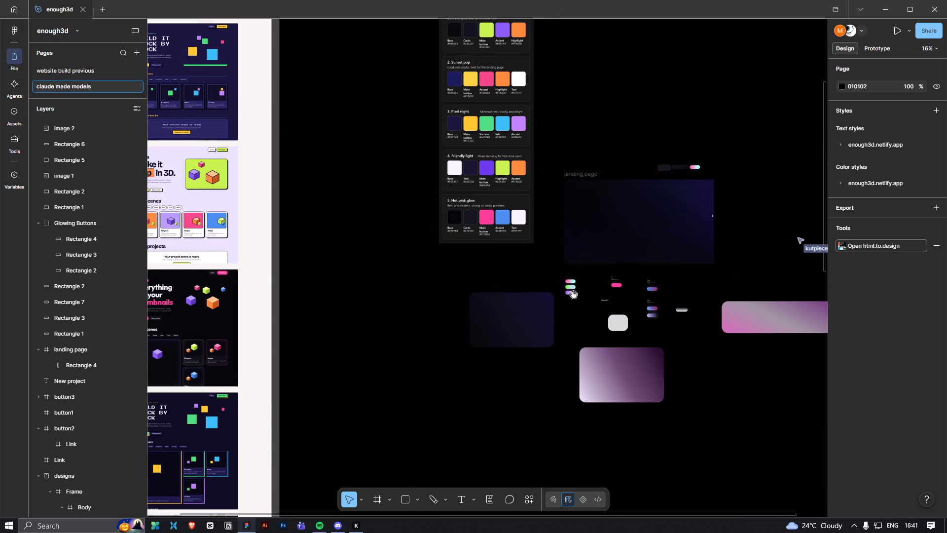
{"action": "left_click_drag", "start_coordinate": [567, 340], "coordinate": [510, 422]}
{"action": "scroll", "coordinate": [547, 383], "scroll_direction": "up", "scroll_amount": 8, "text": "ctrl"}
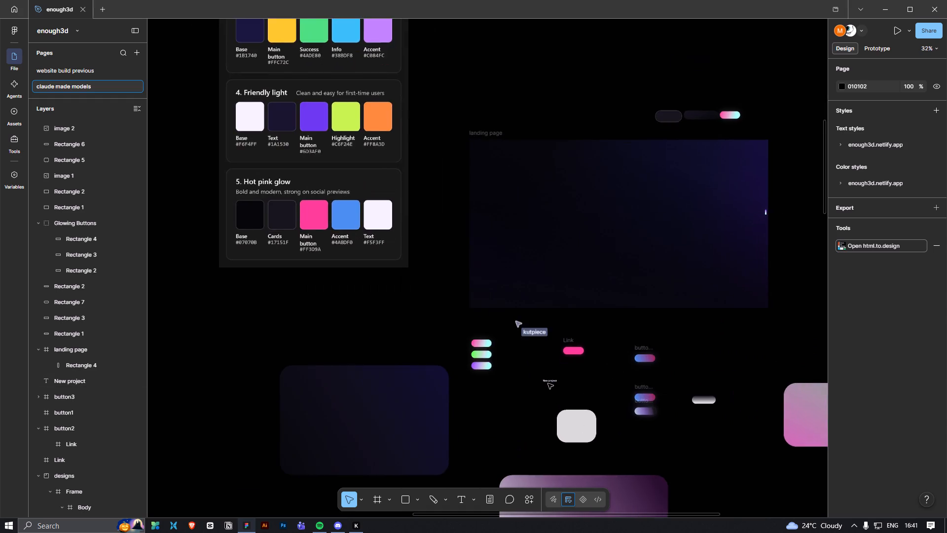
Examine the website mockups in the designs frame, especially the dark "Make it pop in 3D" layout.
{"action": "scroll", "coordinate": [548, 383], "scroll_direction": "down", "scroll_amount": 7, "text": "ctrl"}
{"action": "key", "text": "space"}
{"action": "key", "text": "space"}
{"action": "key", "text": "space"}
{"action": "key", "text": "space"}
{"action": "key", "text": "space"}
{"action": "key", "text": "space"}
{"action": "key", "text": "space"}
{"action": "key", "text": "space"}
{"action": "key", "text": "space"}
{"action": "key", "text": "space"}
{"action": "key", "text": "space"}
{"action": "key", "text": "space"}
{"action": "key", "text": "space"}
{"action": "key", "text": "space"}
{"action": "key", "text": "space"}
{"action": "key", "text": "space"}
{"action": "key", "text": "space"}
{"action": "key", "text": "space"}
{"action": "key", "text": "space"}
{"action": "key", "text": "space"}
{"action": "left_click_drag", "start_coordinate": [395, 375], "coordinate": [516, 371]}
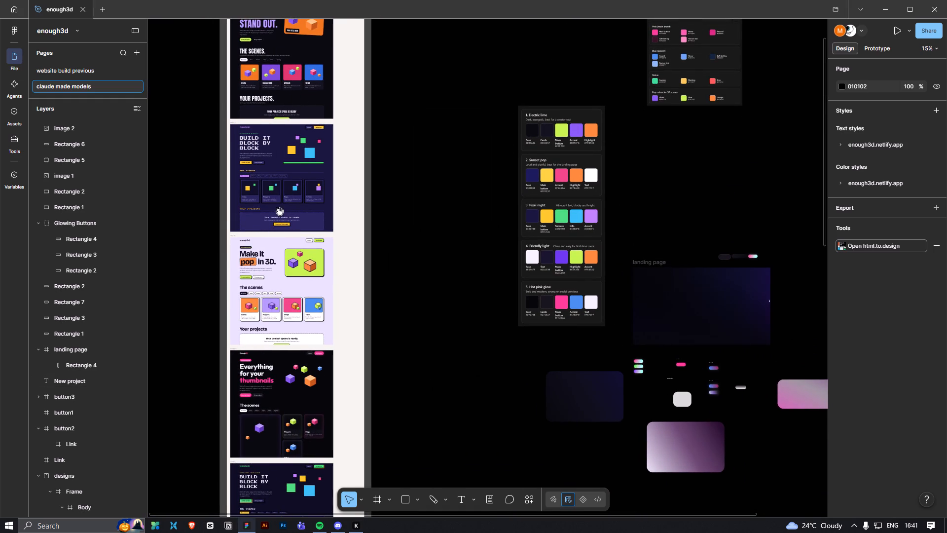
{"action": "left_click_drag", "start_coordinate": [271, 198], "coordinate": [419, 271]}
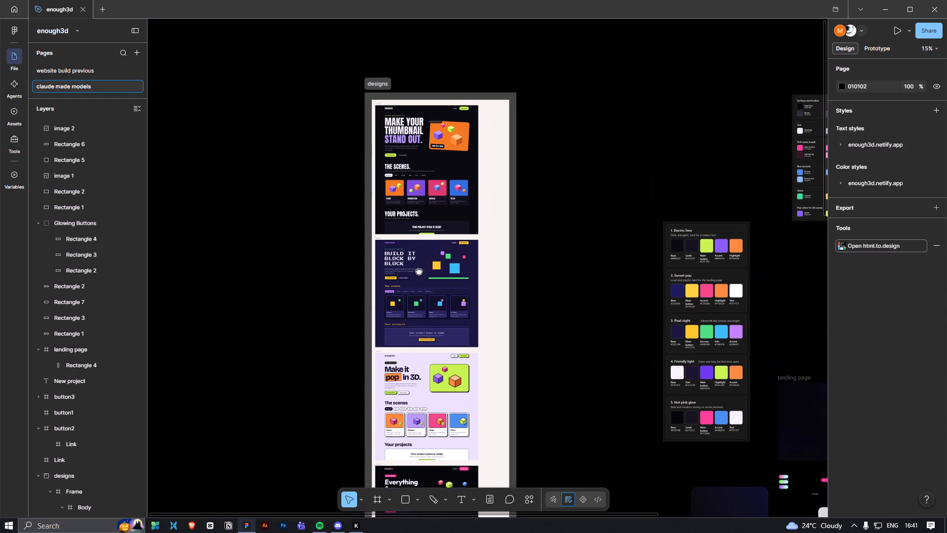
{"action": "left_click_drag", "start_coordinate": [419, 271], "coordinate": [409, 1]}
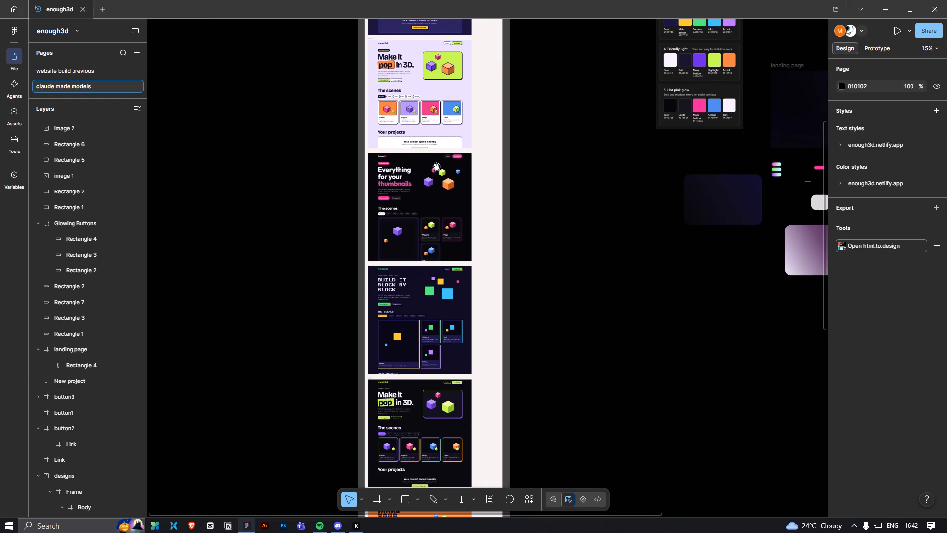
{"action": "scroll", "coordinate": [450, 430], "scroll_direction": "up", "scroll_amount": 5, "text": "ctrl"}
{"action": "key", "text": "space"}
{"action": "left_click_drag", "start_coordinate": [448, 439], "coordinate": [465, 204]}
{"action": "scroll", "coordinate": [459, 241], "scroll_direction": "up", "scroll_amount": 6, "text": "ctrl"}
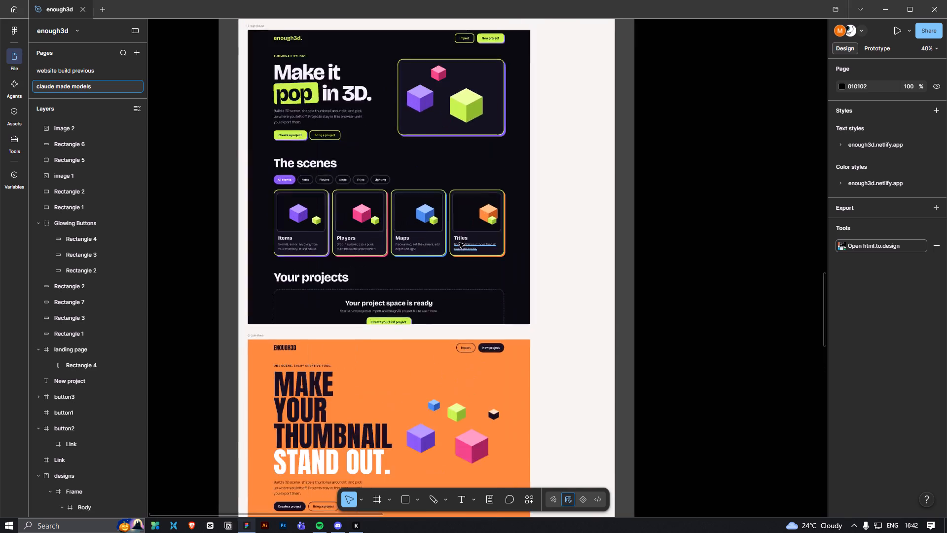
{"action": "scroll", "coordinate": [459, 243], "scroll_direction": "up", "scroll_amount": 1, "text": "ctrl"}
{"action": "key", "text": "space"}
{"action": "left_click_drag", "start_coordinate": [361, 266], "coordinate": [390, 291]}
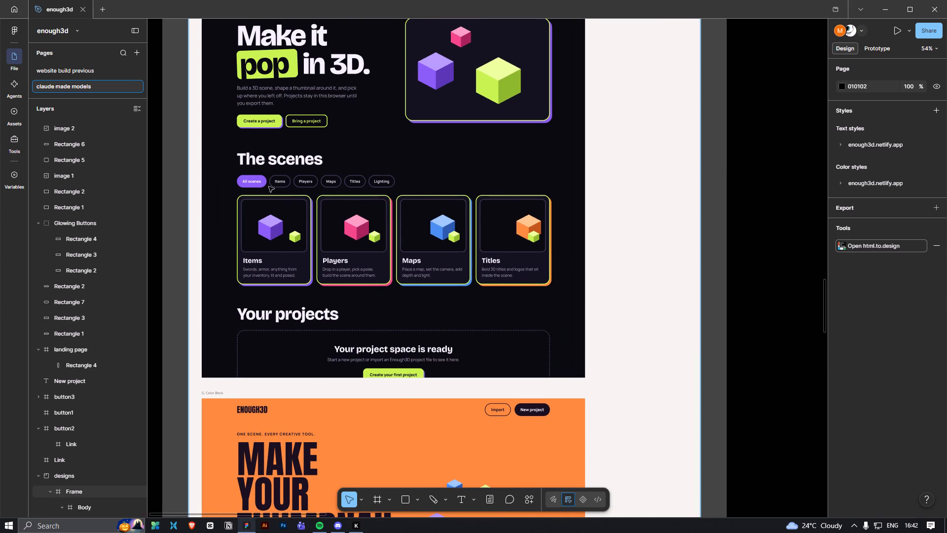
{"action": "scroll", "coordinate": [438, 299], "scroll_direction": "down", "scroll_amount": 7, "text": "ctrl"}
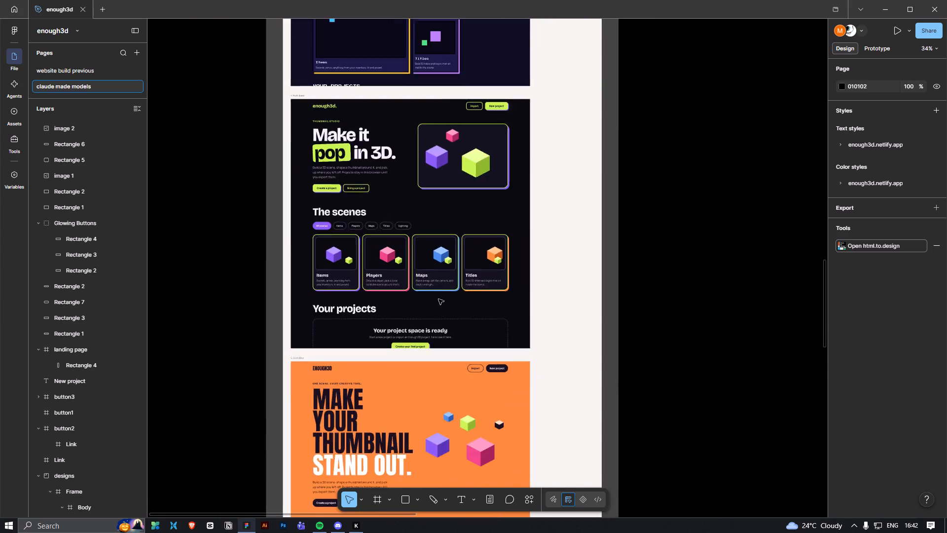
{"action": "scroll", "coordinate": [438, 299], "scroll_direction": "down", "scroll_amount": 1, "text": "ctrl"}
{"action": "scroll", "coordinate": [448, 323], "scroll_direction": "up", "scroll_amount": 7, "text": "ctrl"}
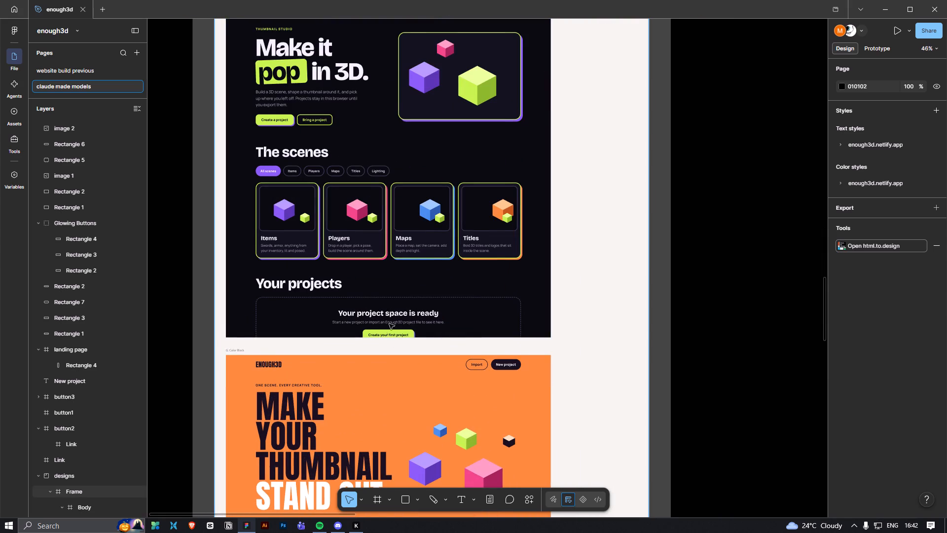
{"action": "key", "text": "space"}
{"action": "key", "text": "space"}
{"action": "key", "text": "space"}
{"action": "key", "text": "space"}
{"action": "key", "text": "space"}
{"action": "key", "text": "space"}
{"action": "key", "text": "space"}
{"action": "left_click_drag", "start_coordinate": [420, 300], "coordinate": [426, 241]}
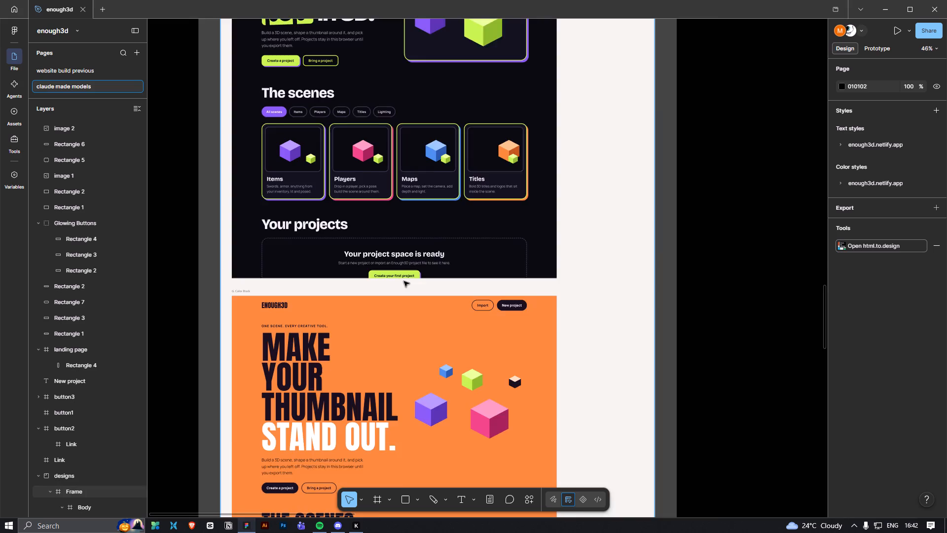
{"action": "scroll", "coordinate": [404, 281], "scroll_direction": "up", "scroll_amount": 4, "text": "ctrl"}
{"action": "scroll", "coordinate": [369, 250], "scroll_direction": "down", "scroll_amount": 3, "text": "ctrl"}
Select the Body frame inside designs and compare the mockups around the dark "Make it pop in 3D" layout.
{"action": "left_click", "coordinate": [312, 268]}
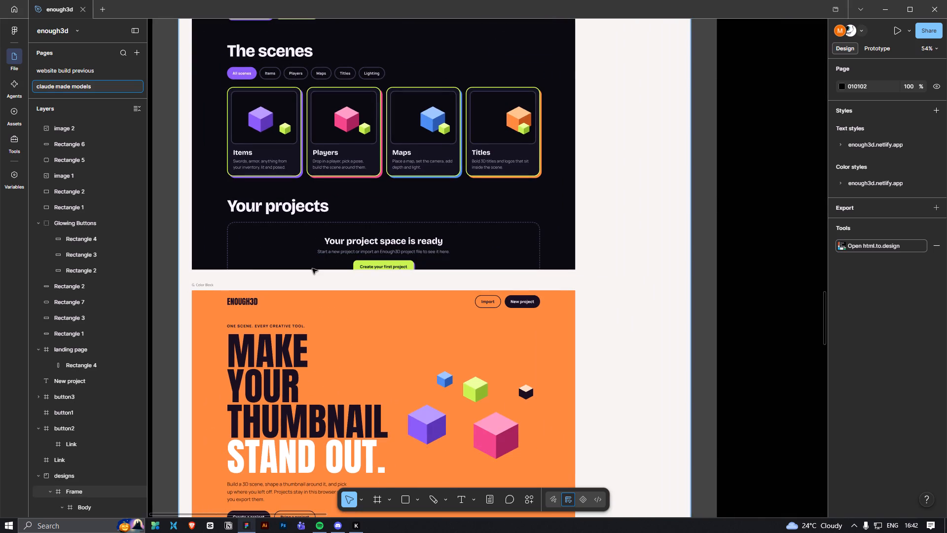
{"action": "left_click", "coordinate": [317, 258]}
{"action": "scroll", "coordinate": [392, 254], "scroll_direction": "down", "scroll_amount": 6, "text": "ctrl"}
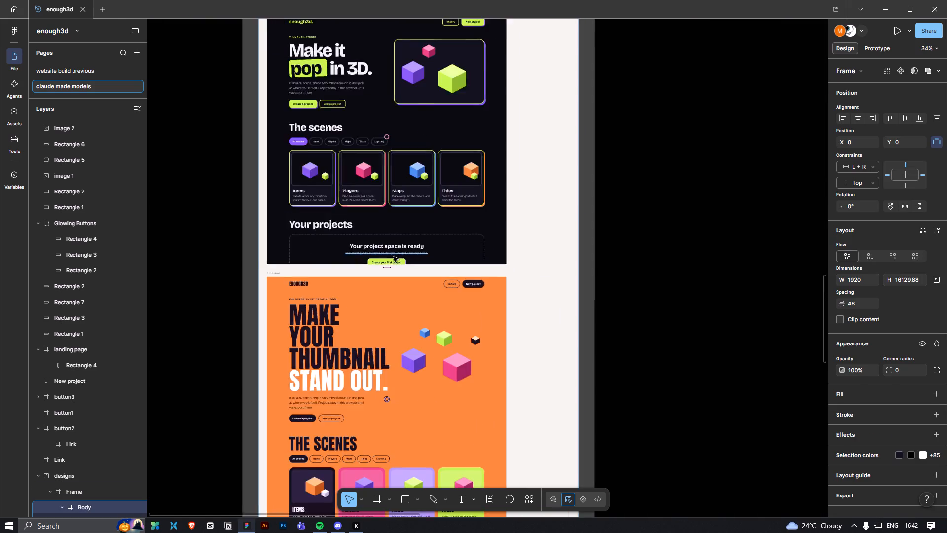
{"action": "scroll", "coordinate": [393, 257], "scroll_direction": "down", "scroll_amount": 6, "text": "ctrl"}
{"action": "scroll", "coordinate": [396, 259], "scroll_direction": "up", "scroll_amount": 1, "text": "ctrl"}
{"action": "scroll", "coordinate": [396, 259], "scroll_direction": "down", "scroll_amount": 6, "text": "ctrl"}
{"action": "scroll", "coordinate": [396, 259], "scroll_direction": "up", "scroll_amount": 1, "text": "ctrl"}
{"action": "scroll", "coordinate": [396, 259], "scroll_direction": "down", "scroll_amount": 7, "text": "ctrl"}
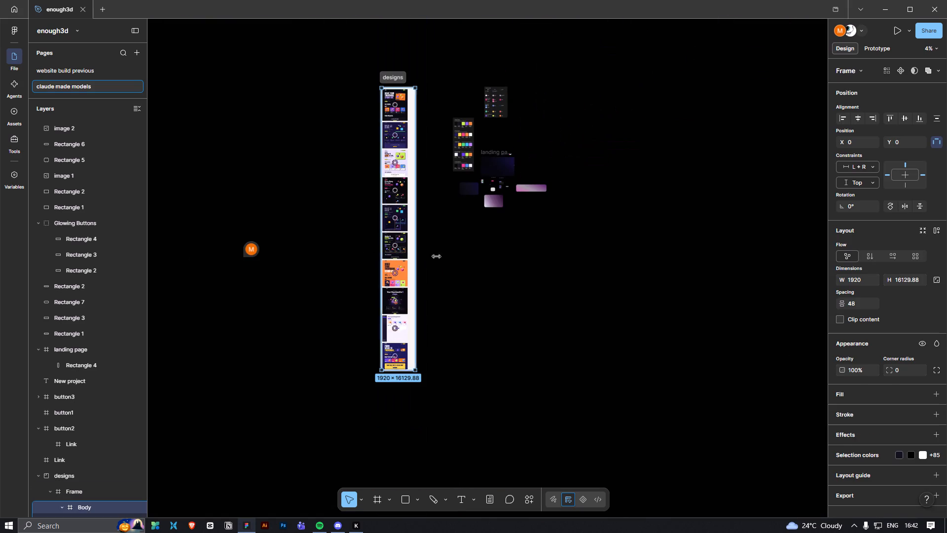
{"action": "scroll", "coordinate": [453, 260], "scroll_direction": "down", "scroll_amount": 4, "text": "ctrl"}
{"action": "scroll", "coordinate": [453, 261], "scroll_direction": "up", "scroll_amount": 1, "text": "ctrl"}
{"action": "scroll", "coordinate": [453, 261], "scroll_direction": "down", "scroll_amount": 3, "text": "ctrl"}
{"action": "scroll", "coordinate": [453, 261], "scroll_direction": "up", "scroll_amount": 1, "text": "ctrl"}
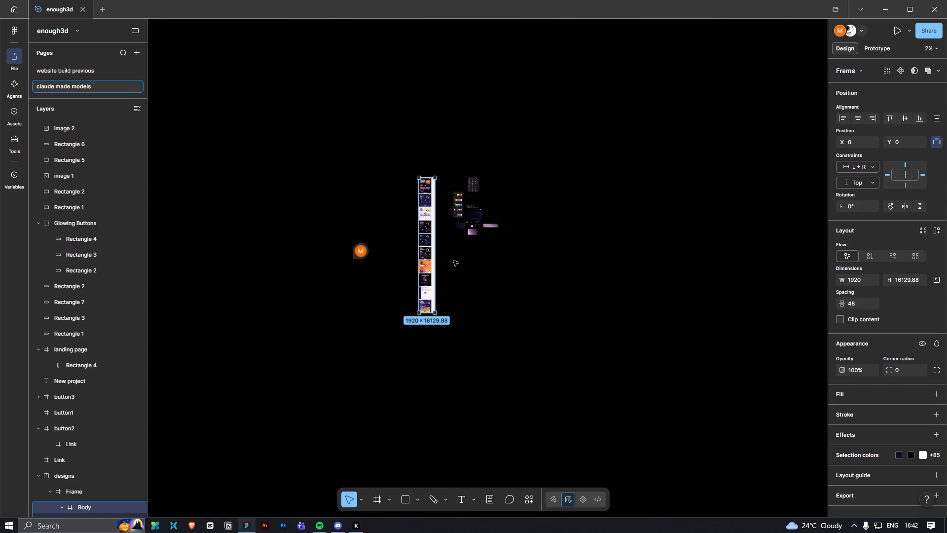
{"action": "scroll", "coordinate": [453, 261], "scroll_direction": "up", "scroll_amount": 1, "text": "ctrl"}
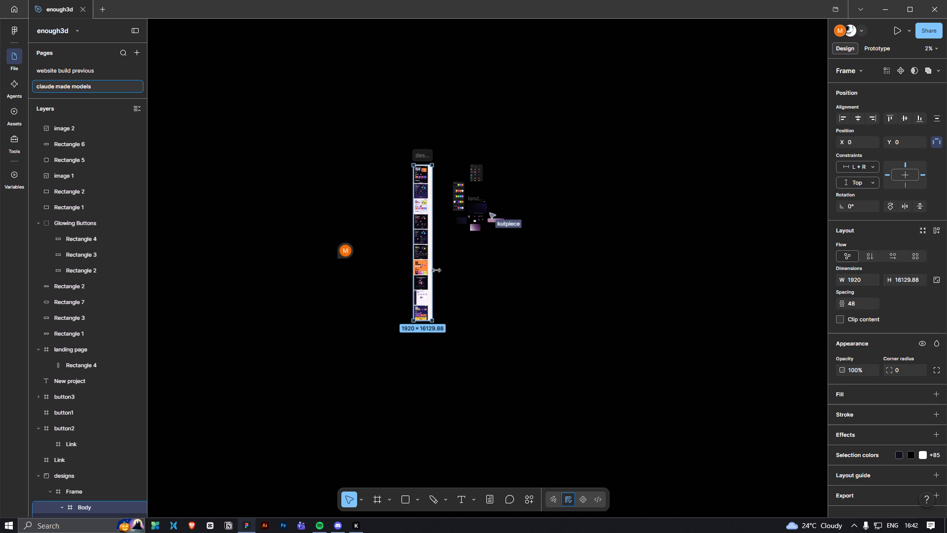
{"action": "scroll", "coordinate": [426, 271], "scroll_direction": "up", "scroll_amount": 6, "text": "ctrl"}
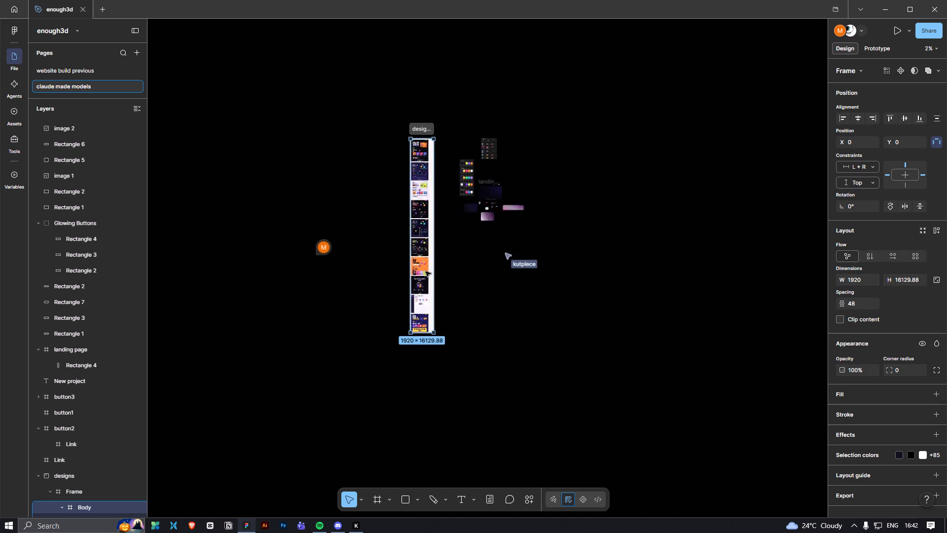
{"action": "scroll", "coordinate": [426, 271], "scroll_direction": "up", "scroll_amount": 20, "text": "ctrl"}
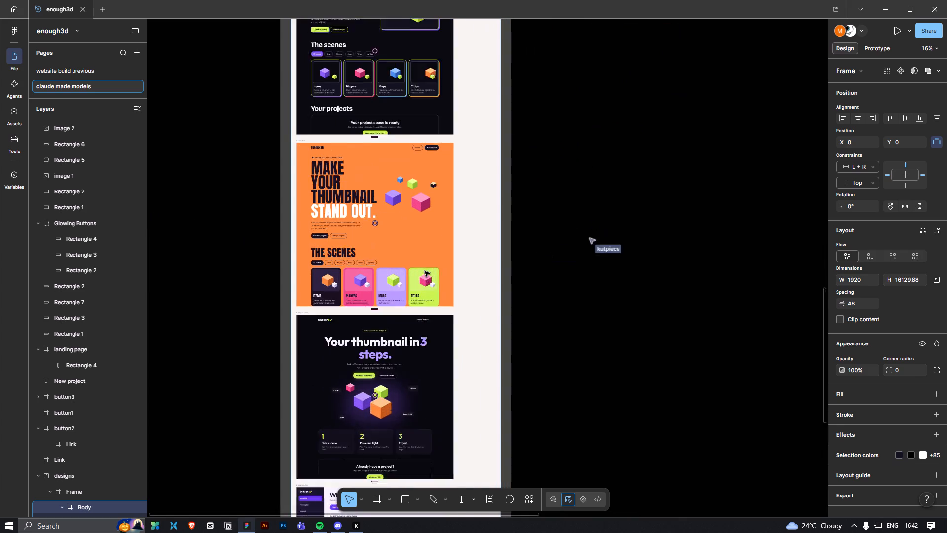
{"action": "key", "text": "space"}
{"action": "left_click_drag", "start_coordinate": [401, 166], "coordinate": [394, 296]}
{"action": "scroll", "coordinate": [372, 251], "scroll_direction": "up", "scroll_amount": 4, "text": "ctrl"}
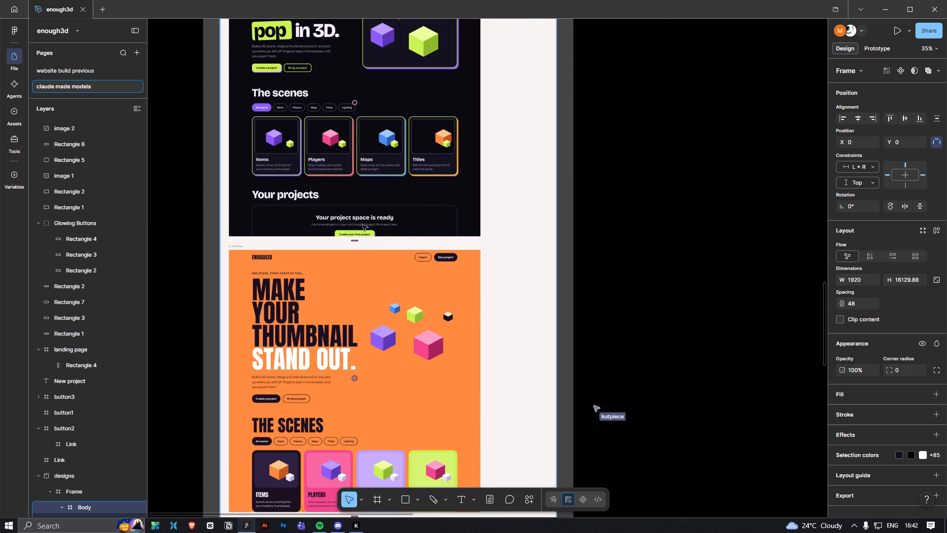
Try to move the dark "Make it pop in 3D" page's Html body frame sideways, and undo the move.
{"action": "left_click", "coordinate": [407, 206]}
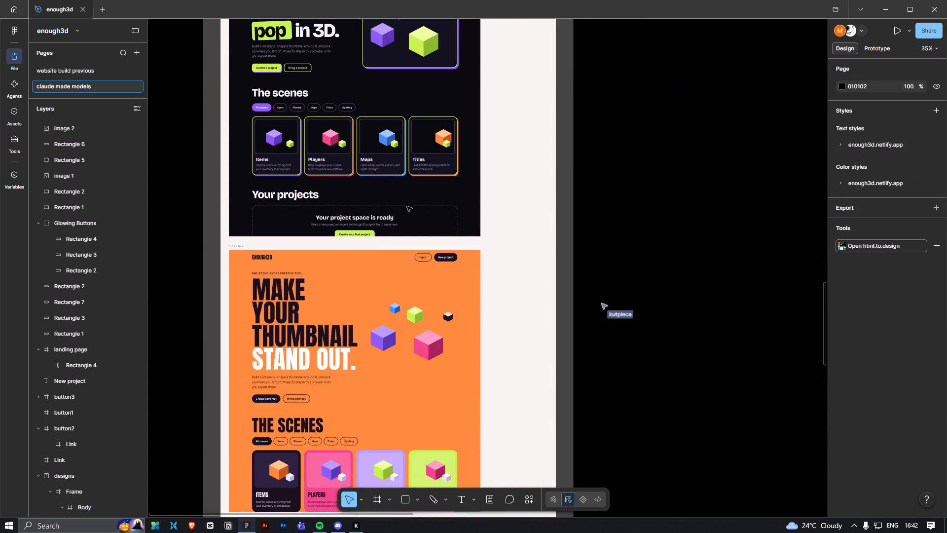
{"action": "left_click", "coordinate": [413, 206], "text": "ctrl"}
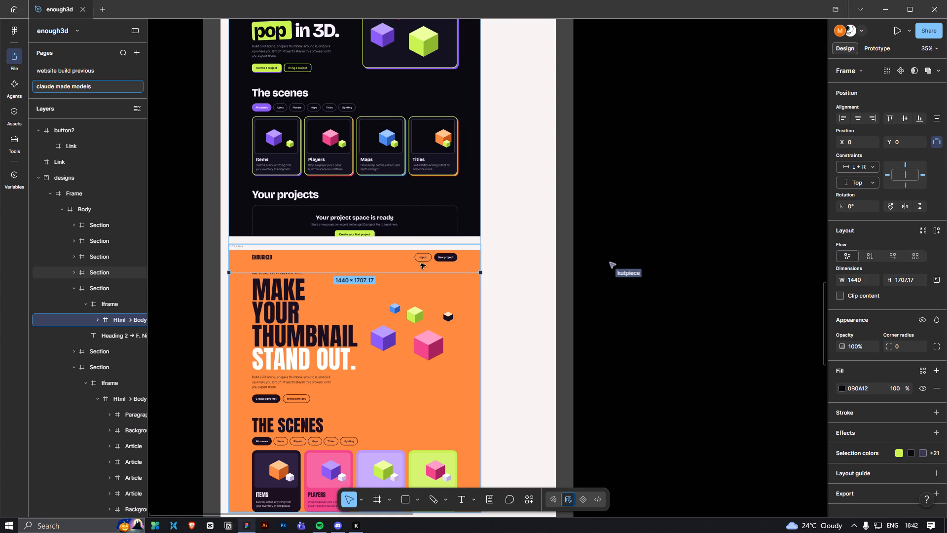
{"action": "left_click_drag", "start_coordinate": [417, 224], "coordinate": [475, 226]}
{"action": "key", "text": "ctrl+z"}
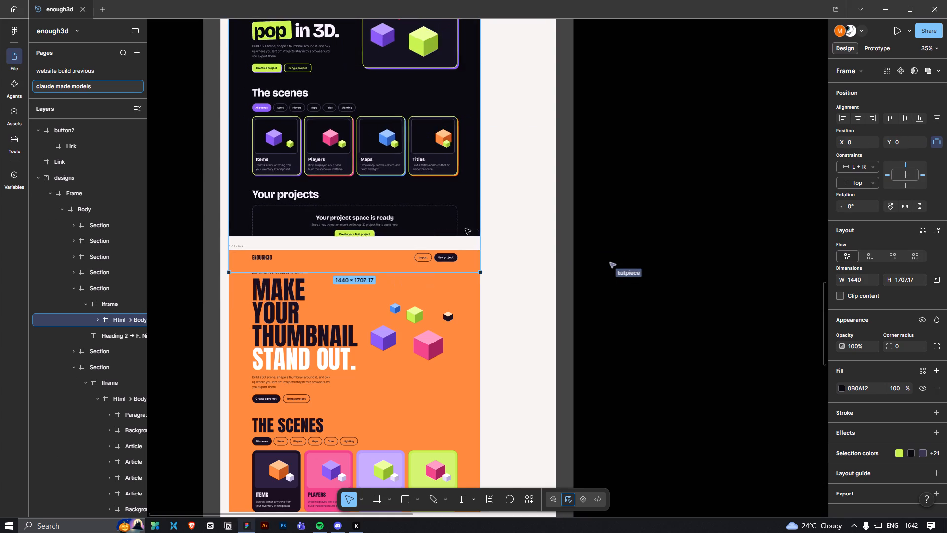
Place a copy of the dark "Make it pop in 3D" page's Html body frame on the empty canvas beside the designs frame.
{"action": "scroll", "coordinate": [453, 242], "scroll_direction": "down", "scroll_amount": 7, "text": "ctrl"}
{"action": "left_click_drag", "start_coordinate": [446, 230], "coordinate": [691, 228], "text": "alt"}
{"action": "left_click", "coordinate": [690, 305]}
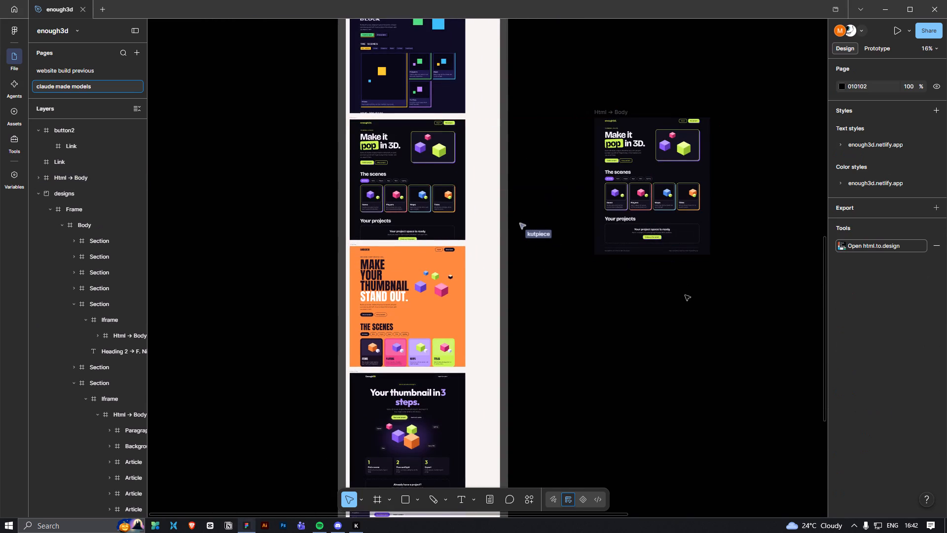
Duplicate the copied page's "Your project space is ready" card onto the empty canvas below the page.
{"action": "scroll", "coordinate": [685, 295], "scroll_direction": "up", "scroll_amount": 5, "text": "ctrl"}
{"action": "key", "text": "space"}
{"action": "left_click_drag", "start_coordinate": [678, 266], "coordinate": [545, 378]}
{"action": "scroll", "coordinate": [534, 360], "scroll_direction": "up", "scroll_amount": 5, "text": "ctrl"}
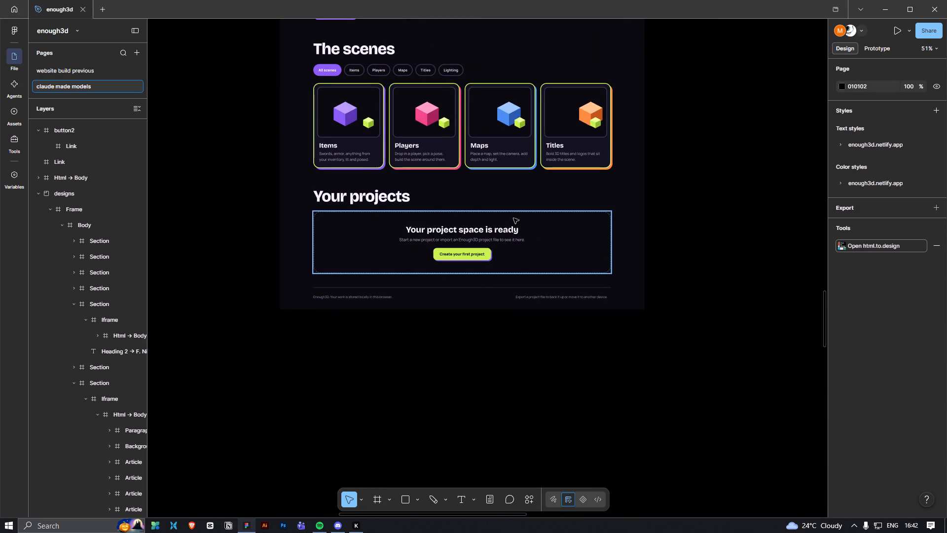
{"action": "left_click", "coordinate": [514, 216]}
{"action": "left_click_drag", "start_coordinate": [521, 221], "coordinate": [522, 257], "text": "alt"}
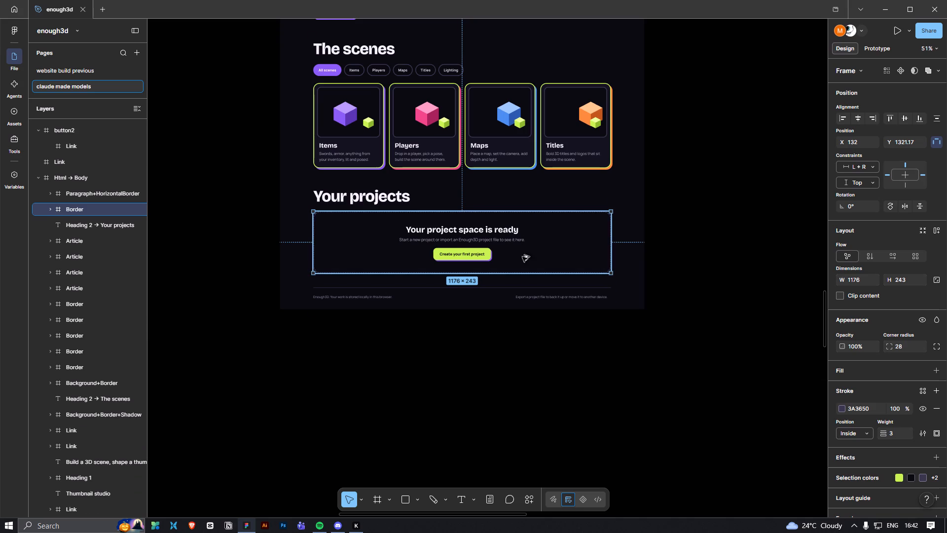
{"action": "left_click_drag", "start_coordinate": [522, 257], "coordinate": [520, 361], "text": "alt"}
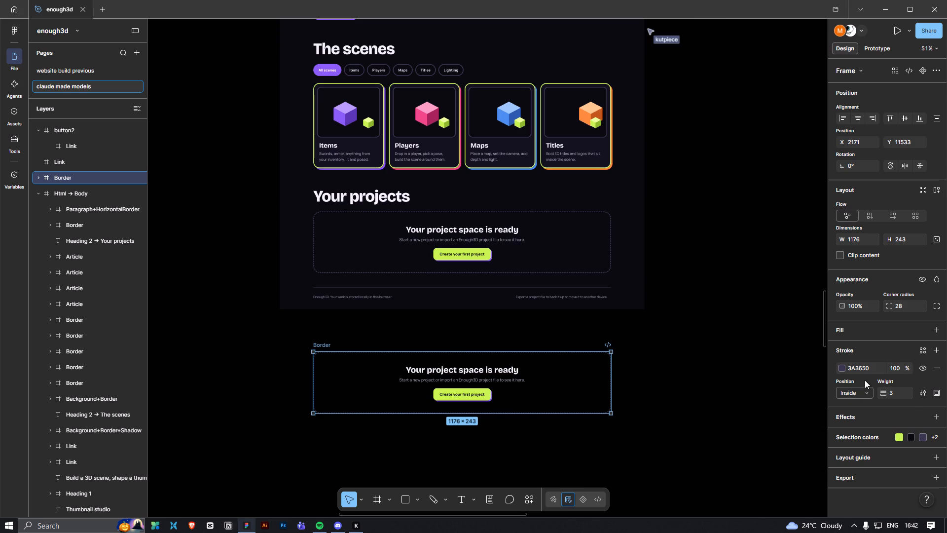
{"action": "left_click", "coordinate": [748, 419]}
Reposition the duplicated "Your project space is ready" card below the copied page, at about X 2222, Y 11552.
{"action": "left_click_drag", "start_coordinate": [511, 392], "coordinate": [515, 403]}
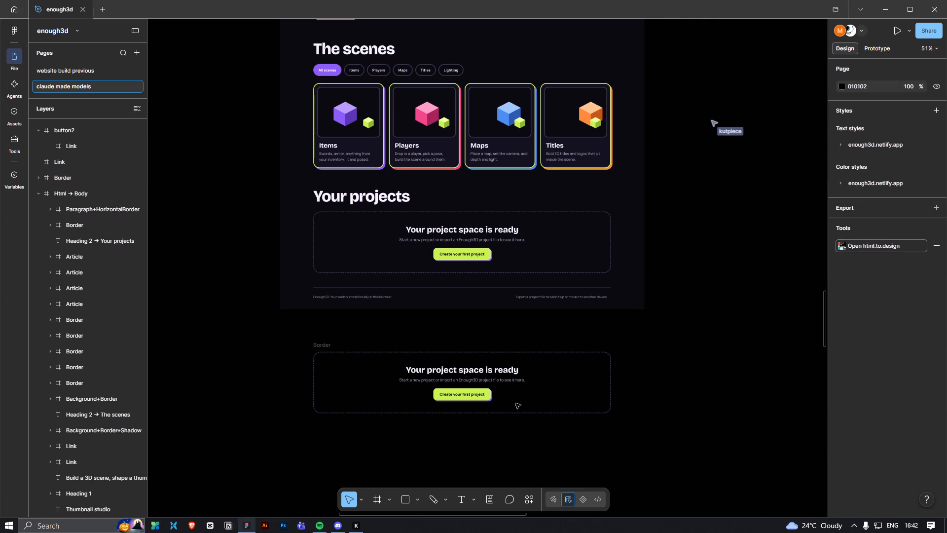
{"action": "left_click_drag", "start_coordinate": [515, 403], "coordinate": [590, 423]}
{"action": "left_click_drag", "start_coordinate": [354, 331], "coordinate": [512, 417]}
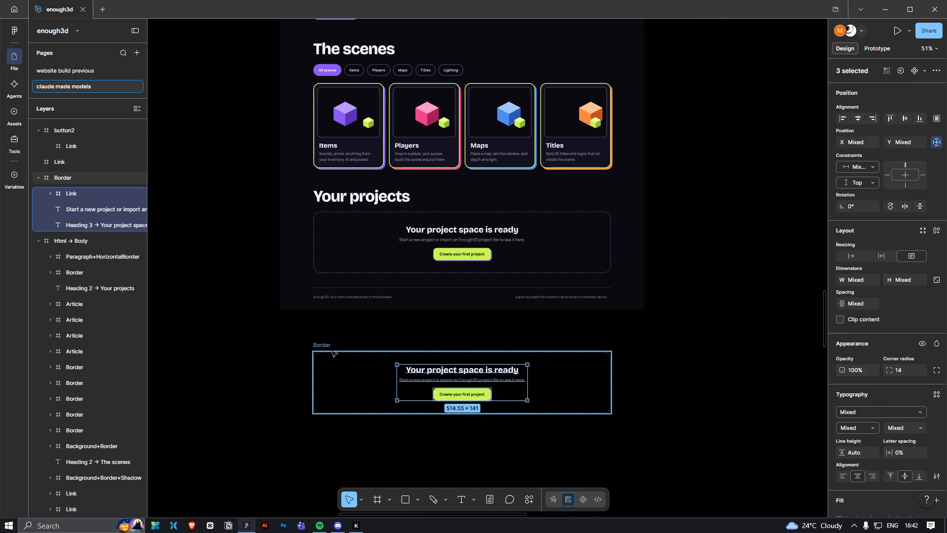
{"action": "left_click", "coordinate": [330, 348]}
{"action": "left_click_drag", "start_coordinate": [326, 347], "coordinate": [397, 379]}
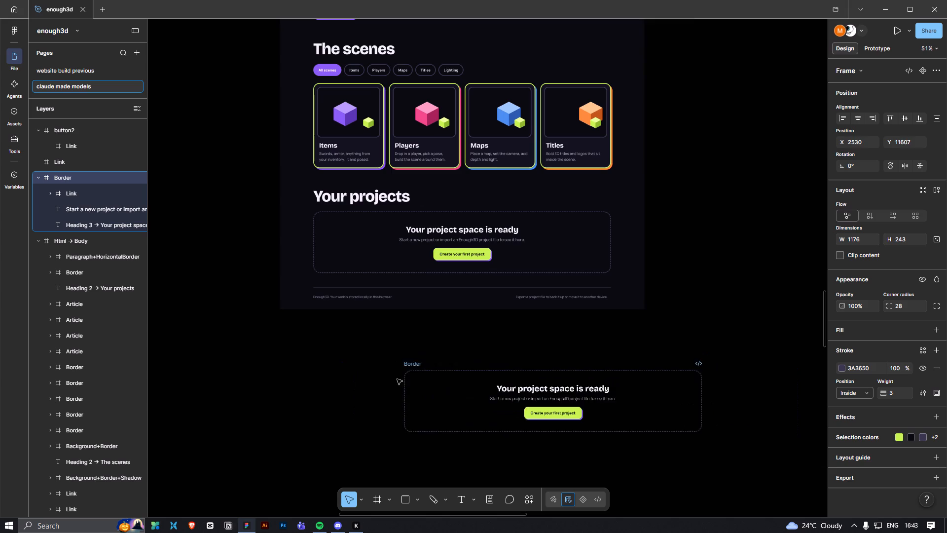
{"action": "left_click_drag", "start_coordinate": [397, 379], "coordinate": [355, 359]}
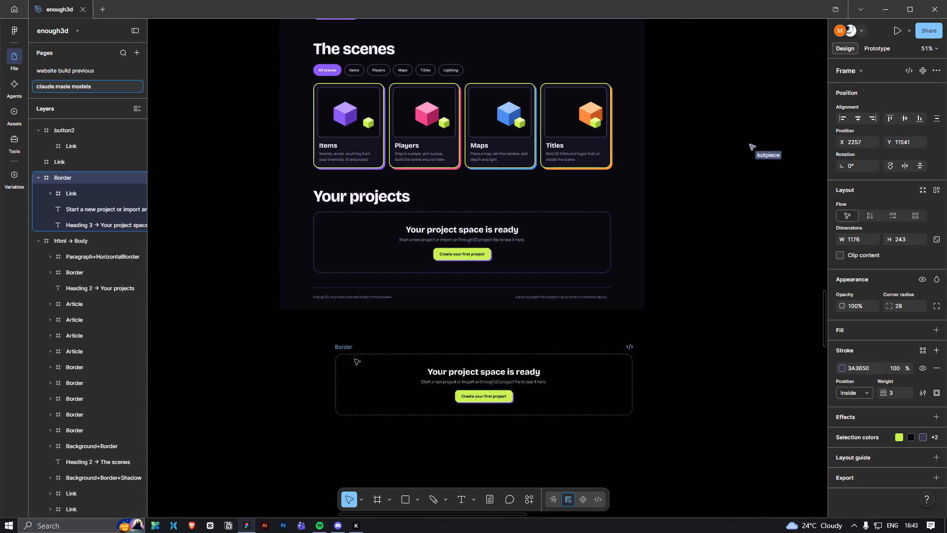
{"action": "left_click_drag", "start_coordinate": [355, 359], "coordinate": [339, 352]}
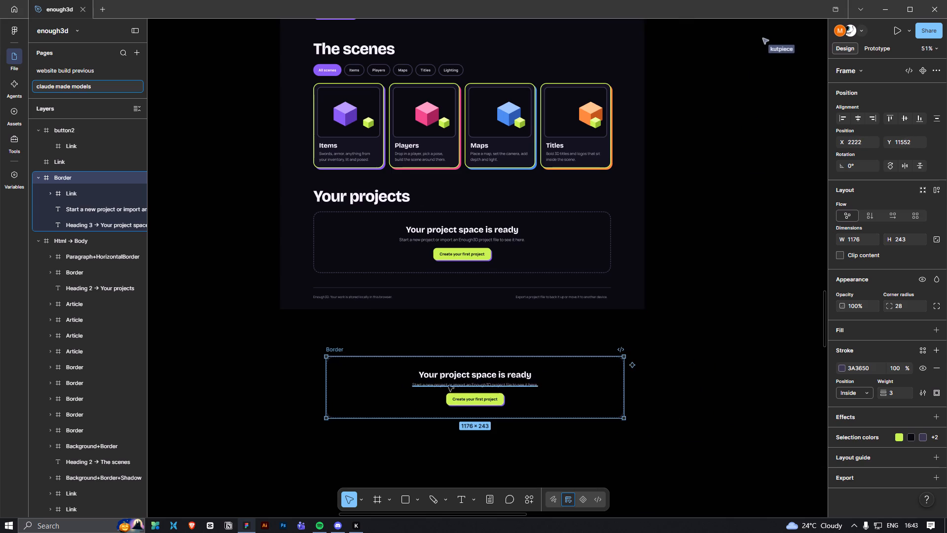
{"action": "left_click", "coordinate": [665, 458]}
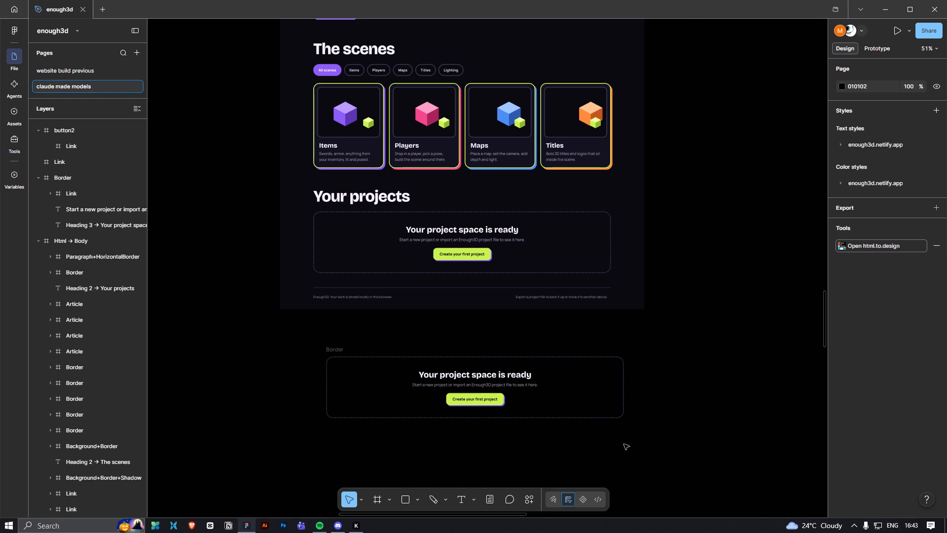
Survey the canvas to compare the copied page and card with the landing page frame, gradient shapes and colour palettes.
{"action": "scroll", "coordinate": [625, 440], "scroll_direction": "down", "scroll_amount": 9, "text": "ctrl"}
{"action": "key", "text": "space"}
{"action": "left_click_drag", "start_coordinate": [710, 405], "coordinate": [596, 396]}
{"action": "scroll", "coordinate": [590, 396], "scroll_direction": "down", "scroll_amount": 2, "text": "ctrl"}
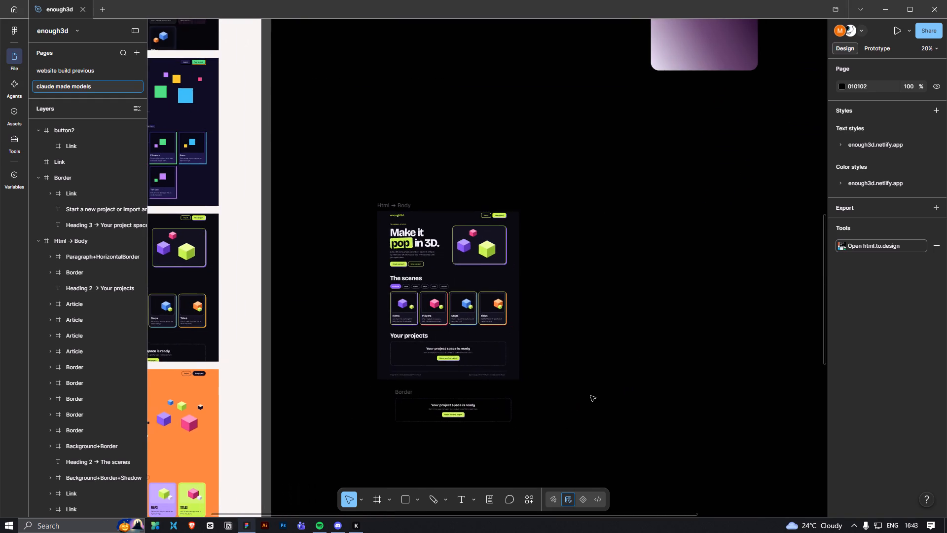
{"action": "scroll", "coordinate": [590, 396], "scroll_direction": "down", "scroll_amount": 7, "text": "ctrl"}
{"action": "key", "text": "space"}
{"action": "key", "text": "space"}
{"action": "key", "text": "space"}
{"action": "left_click_drag", "start_coordinate": [720, 361], "coordinate": [629, 378]}
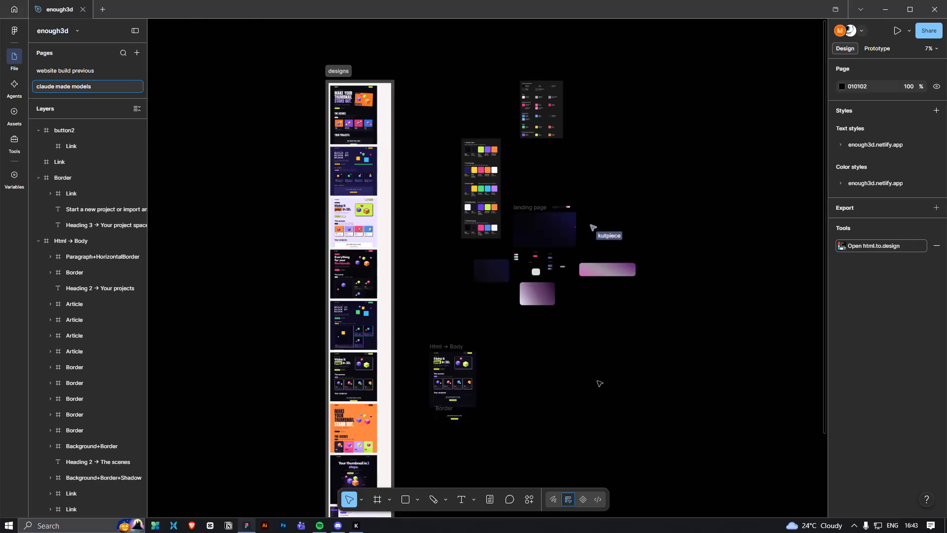
{"action": "scroll", "coordinate": [597, 381], "scroll_direction": "up", "scroll_amount": 4, "text": "ctrl"}
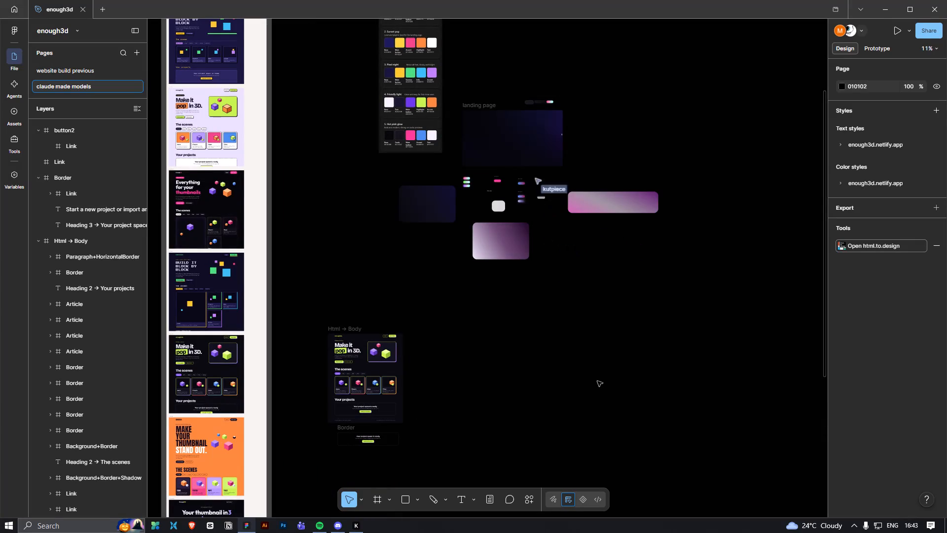